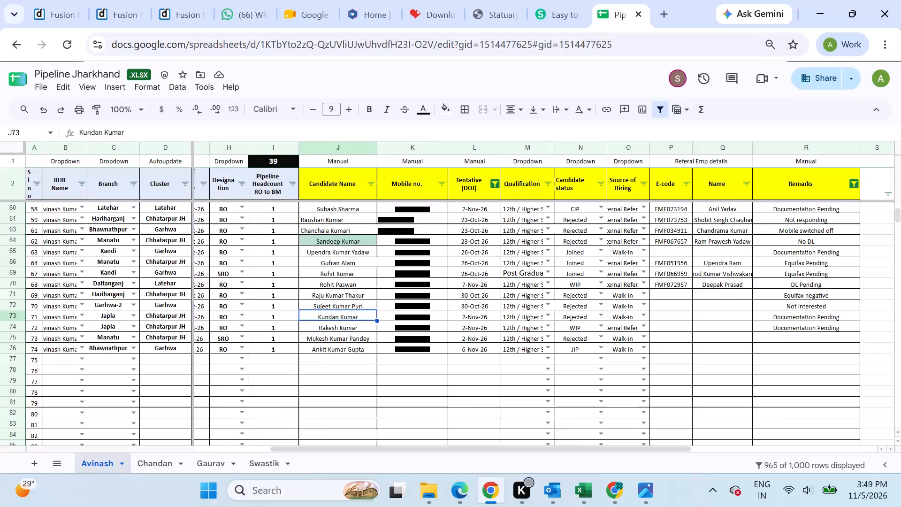
Review the candidate record in row 73 across its columns, from region and qualification to candidate status and remarks.
key(Left)
key(Left)
key(Left)
key(Left)
key(Left)
key(Right)
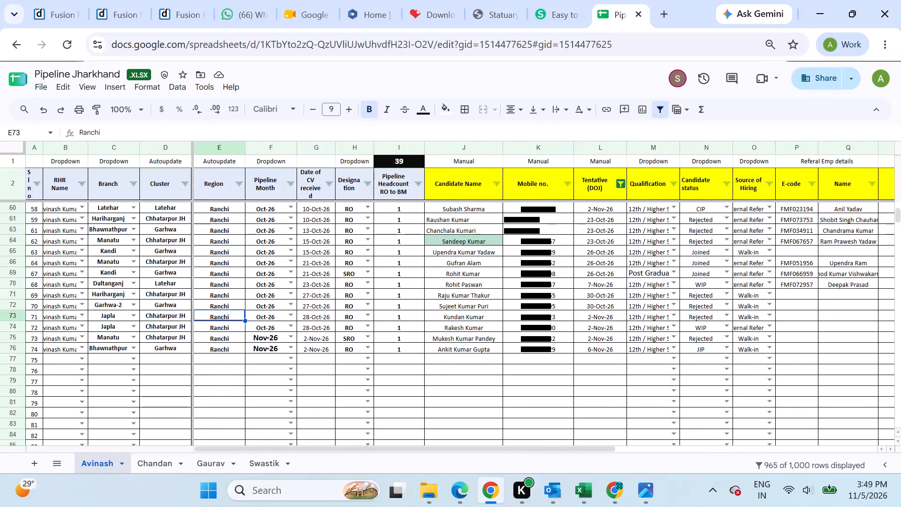
key(Right)
key(Right)
key(Right)
key(Right)
key(Right)
key(Right)
key(Right)
key(Right)
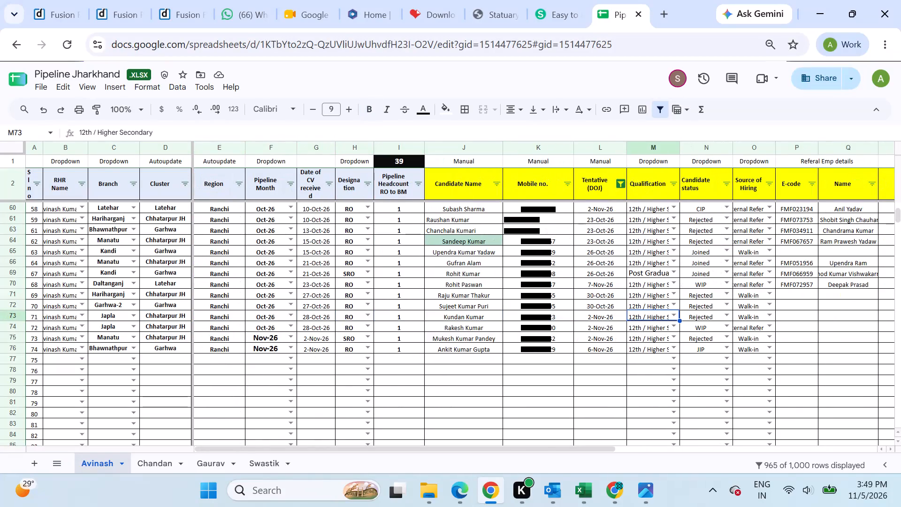
key(Right)
key(Right)
key(Right)
key(Right)
key(Right)
key(Left)
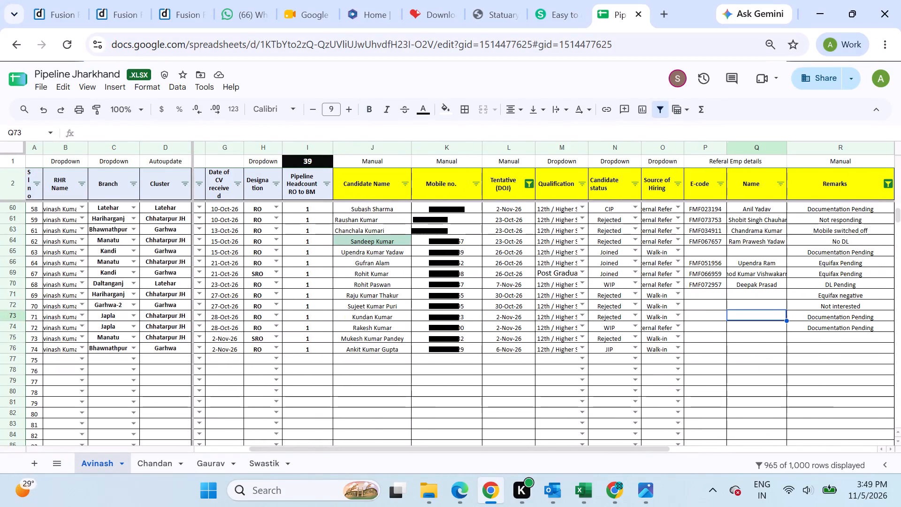
key(Right)
key(Left)
key(Left)
key(Left)
key(Left)
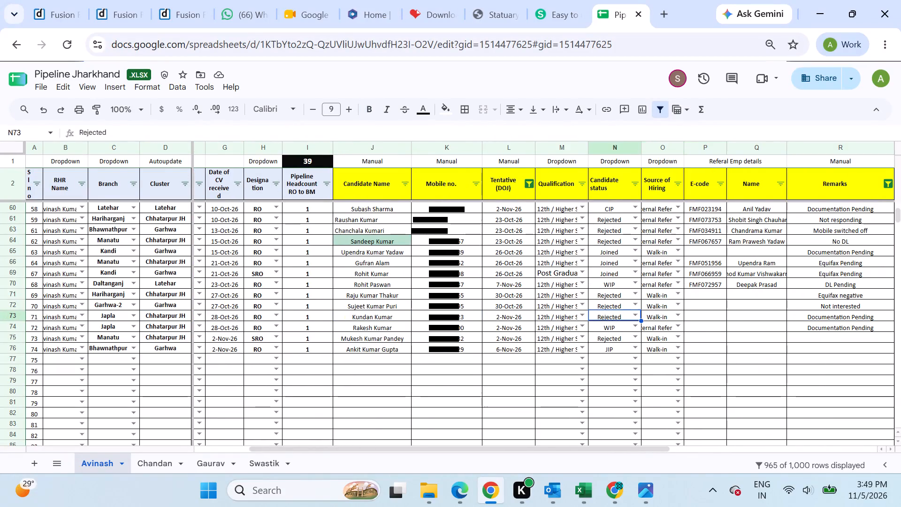
key(Right)
key(Right)
key(Right)
key(Right)
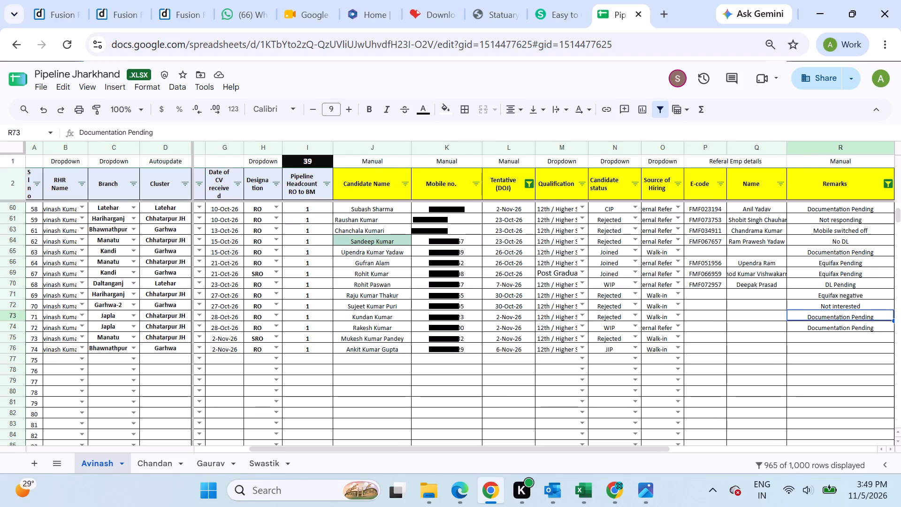
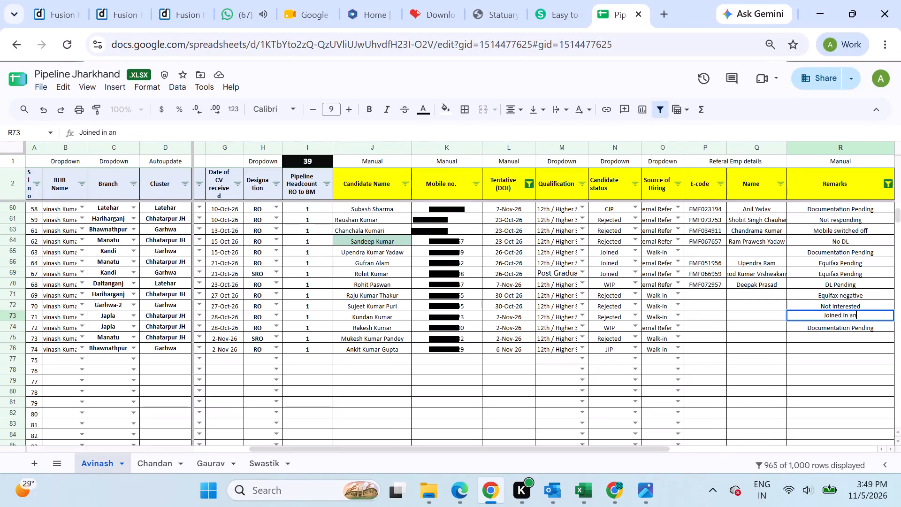
Complete the remark for the candidate in row 73 so it reads "Joined in another location".
key(BackSpace)
key(BackSpace)
text(r location)
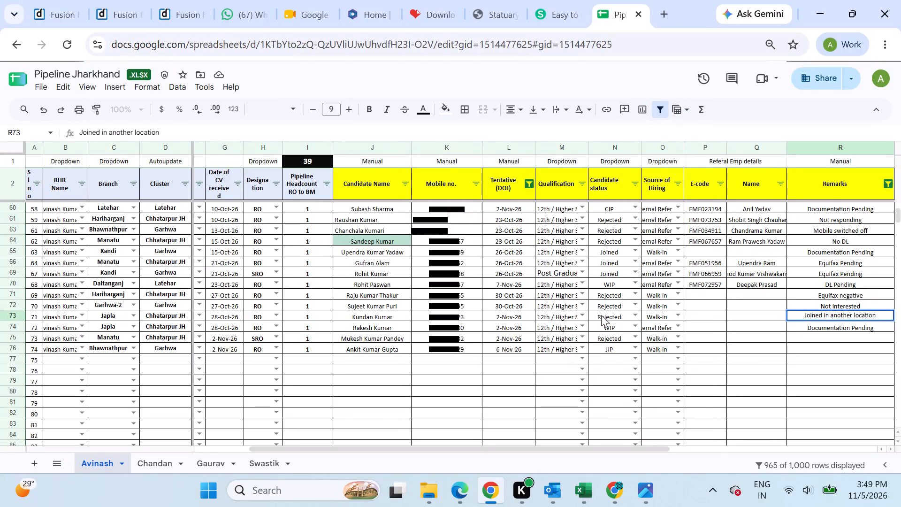
click(603, 316)
Set the candidate status in row 74 to Rejected.
key(Down)
key(Left)
key(Left)
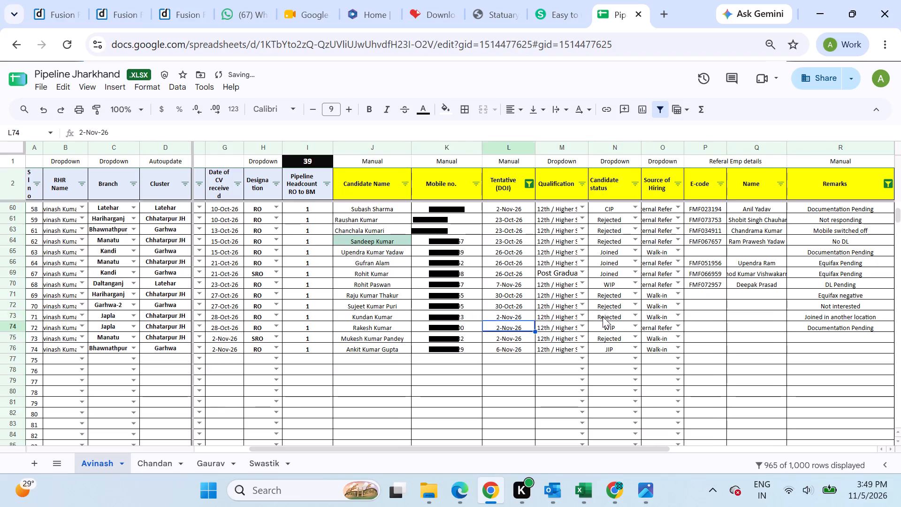
key(Left)
key(Left)
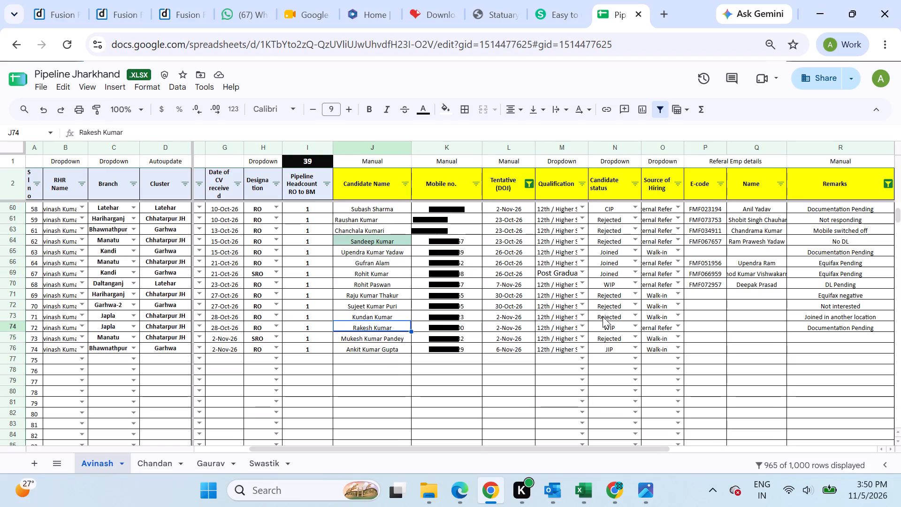
key(Right)
key(Right)
key(Right)
key(Right)
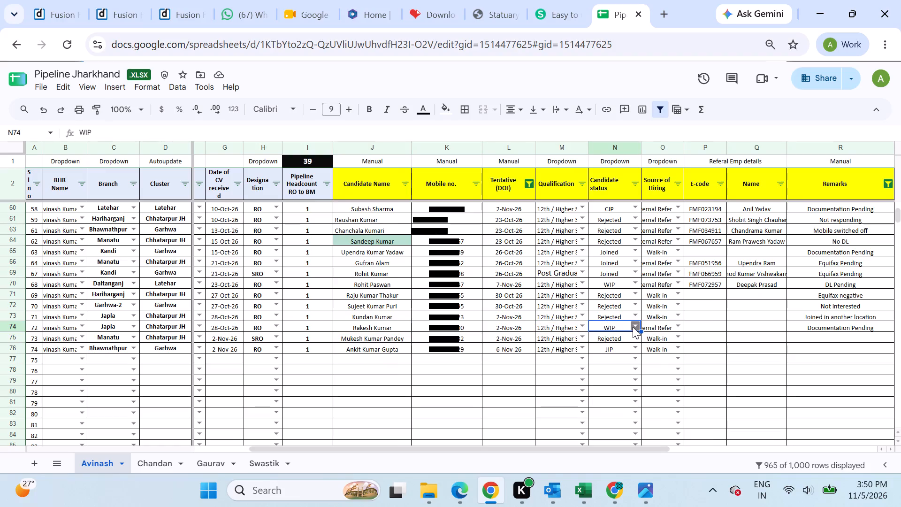
click(635, 327)
click(621, 404)
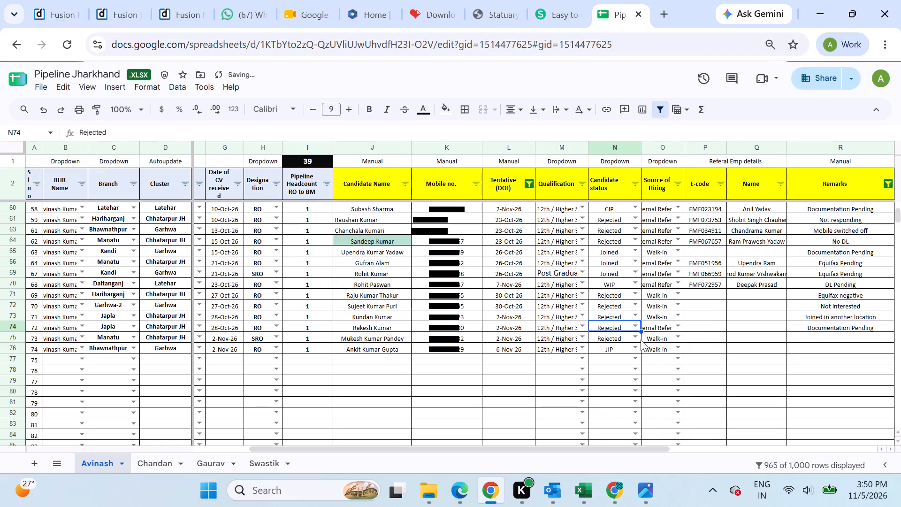
Replace the remark for the candidate in row 74 with "Number Invalid".
click(696, 329)
key(Right)
key(Right)
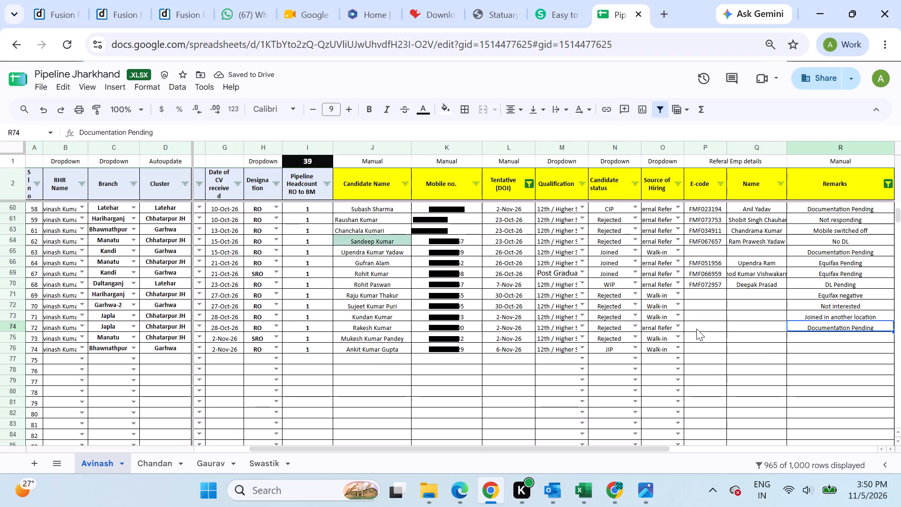
text(Number Inva)
text(li)
key(d)
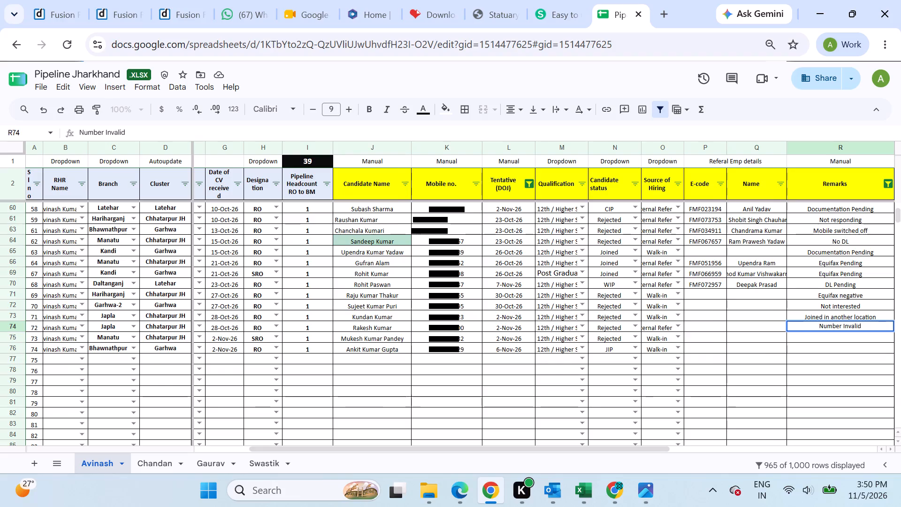
click(802, 333)
Enter the remark "He wants Local" for the rejected candidate in row 75.
key(Left)
key(Left)
key(Left)
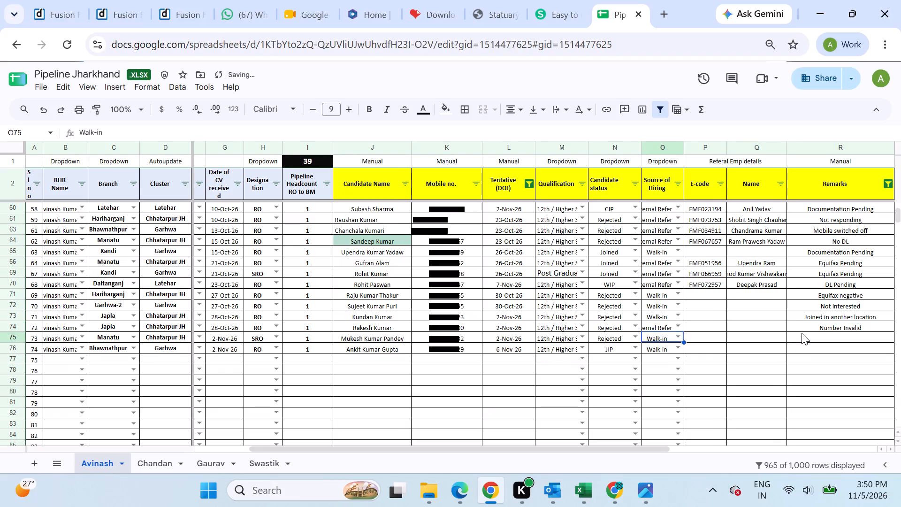
key(Left)
key(Right)
key(Right)
key(Right)
key(Right)
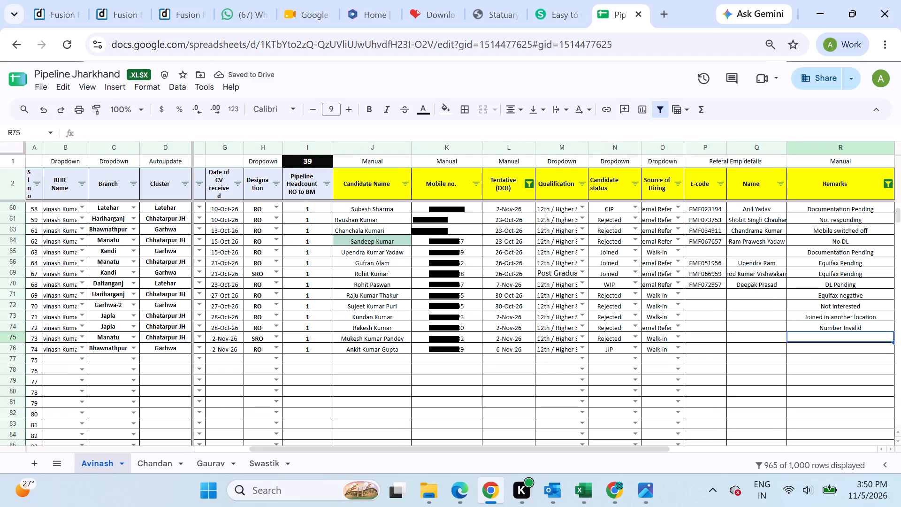
text(He wants Local)
key(Down)
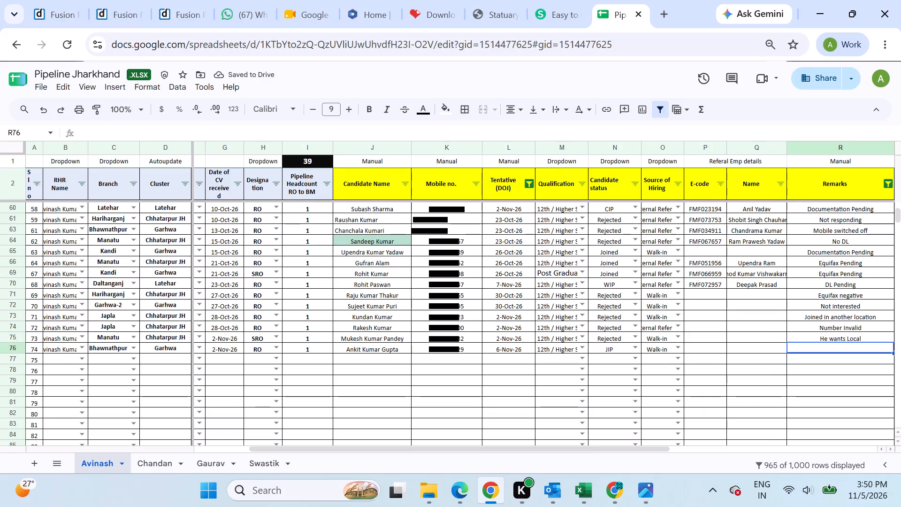
Review the last filled candidate record, row 76, across its columns from remarks back to the serial number.
key(Left)
key(Left)
key(Left)
key(Right)
key(Right)
key(Right)
key(Right)
key(Right)
key(Left)
key(Left)
key(Left)
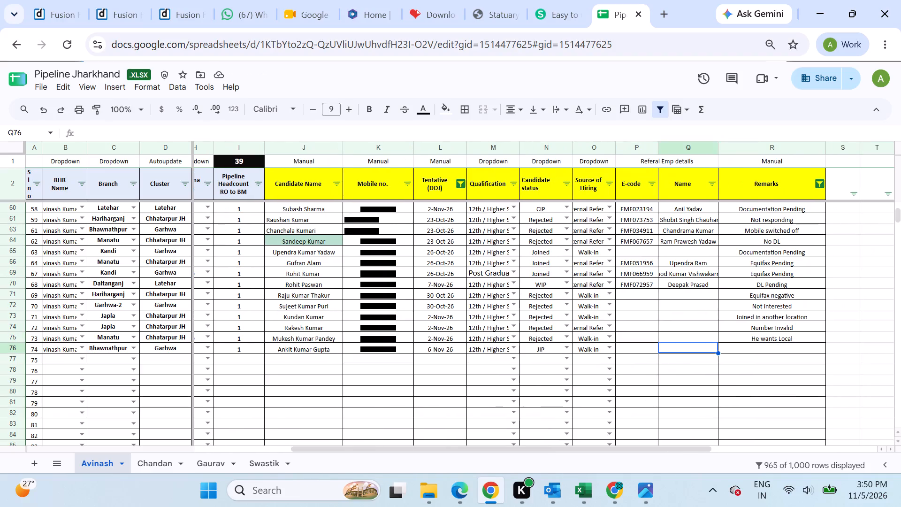
key(Left)
key(Left)
key(Left)
key(Left)
key(Left)
key(Left)
key(Left)
key(Left)
key(Left)
key(Left)
key(Left)
key(Left)
key(Left)
key(Left)
key(Left)
key(Left)
key(Left)
key(Left)
key(Left)
key(Left)
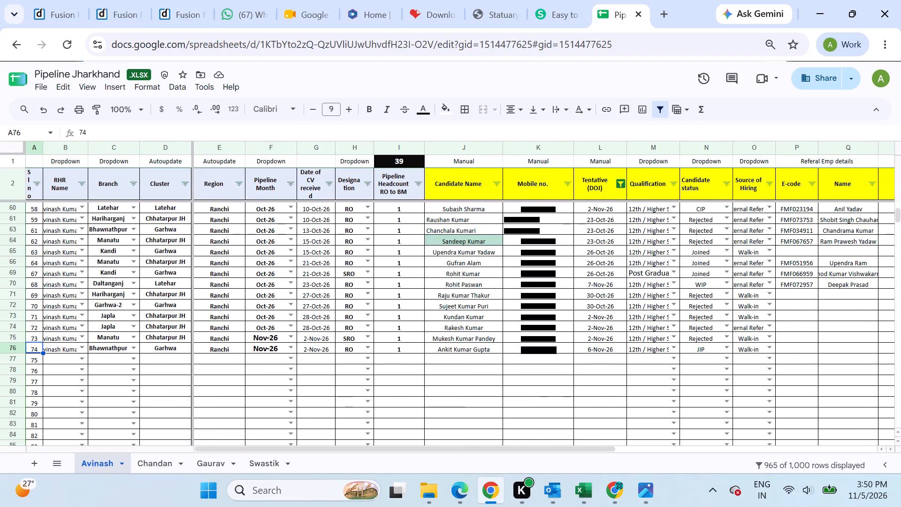
key(Right)
key(Right)
key(Right)
key(Down)
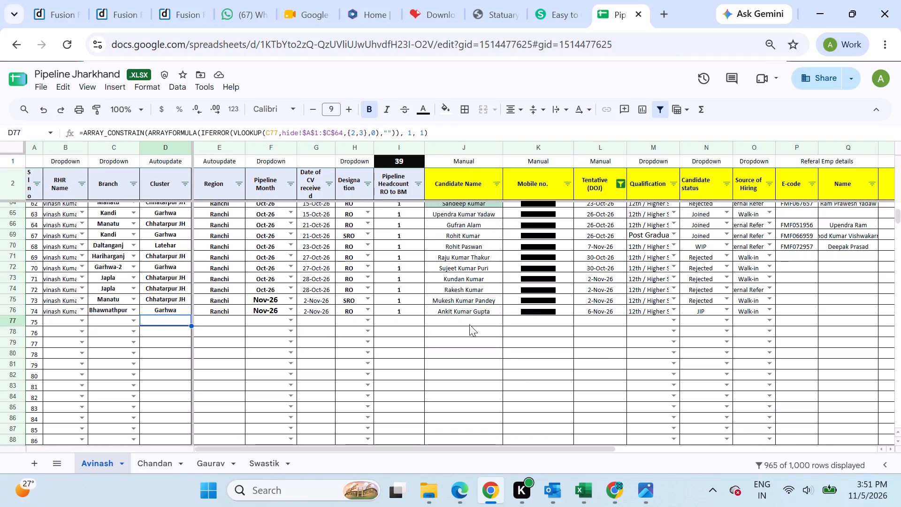
Switch to the East_Referral Format workbook in Excel and look through the candidate names on the Avinash sheet.
key(alt+Tab)
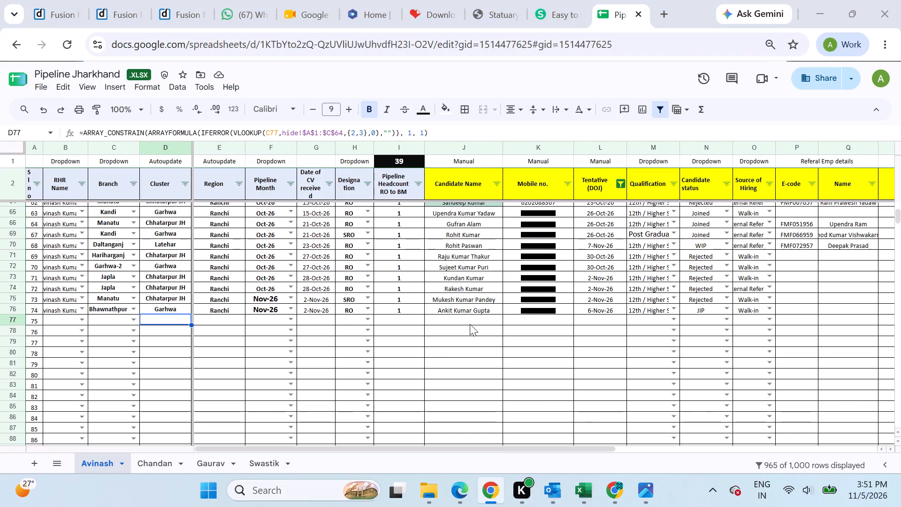
key(alt+Right)
key(alt+Right)
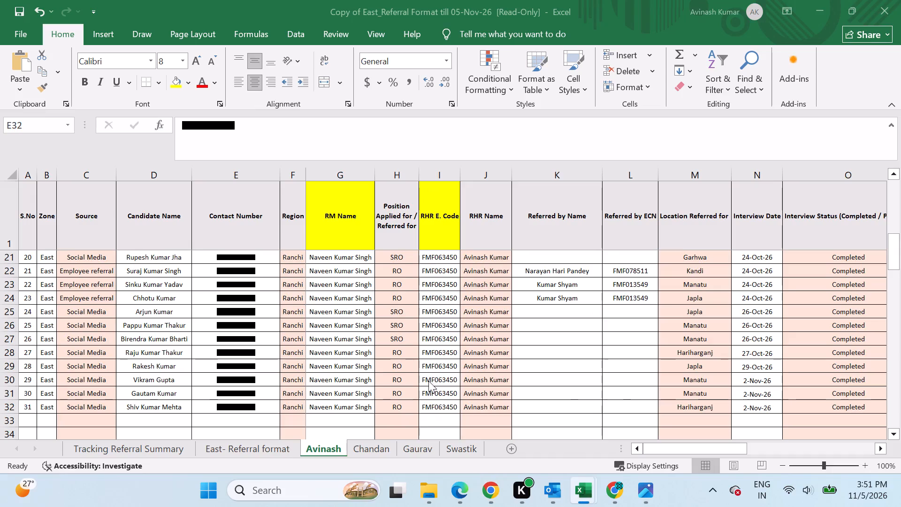
click(344, 401)
key(Left)
key(Left)
key(Left)
key(Left)
key(Left)
key(Left)
key(Left)
key(Left)
key(Left)
key(Left)
key(Left)
key(Left)
key(Left)
key(Left)
key(Left)
key(Left)
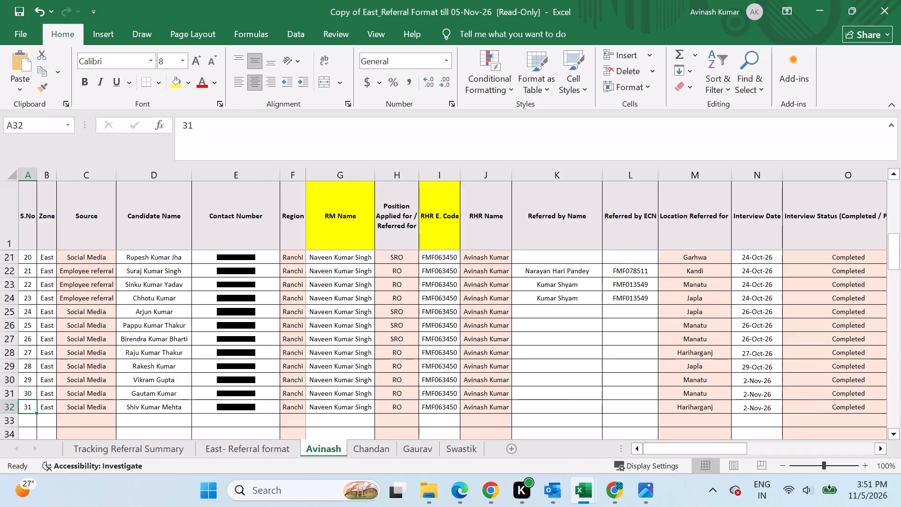
key(Right)
key(Right)
key(Right)
key(Right)
key(Left)
key(Up)
key(Up)
key(Up)
key(Up)
key(Up)
key(Up)
key(Up)
key(Up)
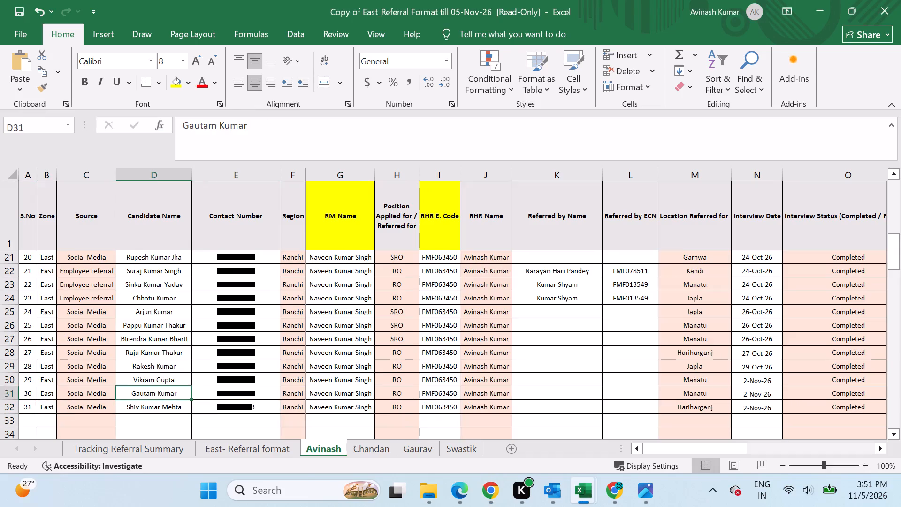
key(Up)
key(Up)
key(Up)
key(Up)
key(Up)
key(Up)
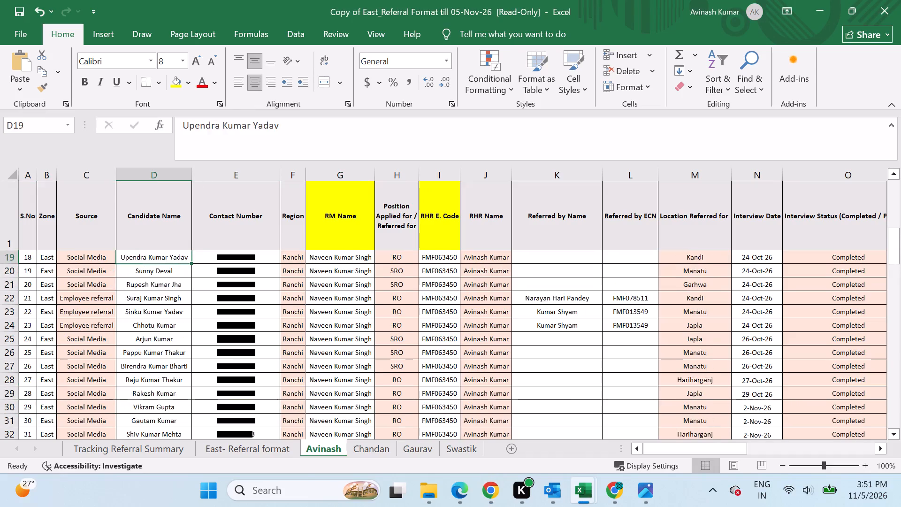
key(Down)
key(Down)
key(Down)
key(Down)
key(Down)
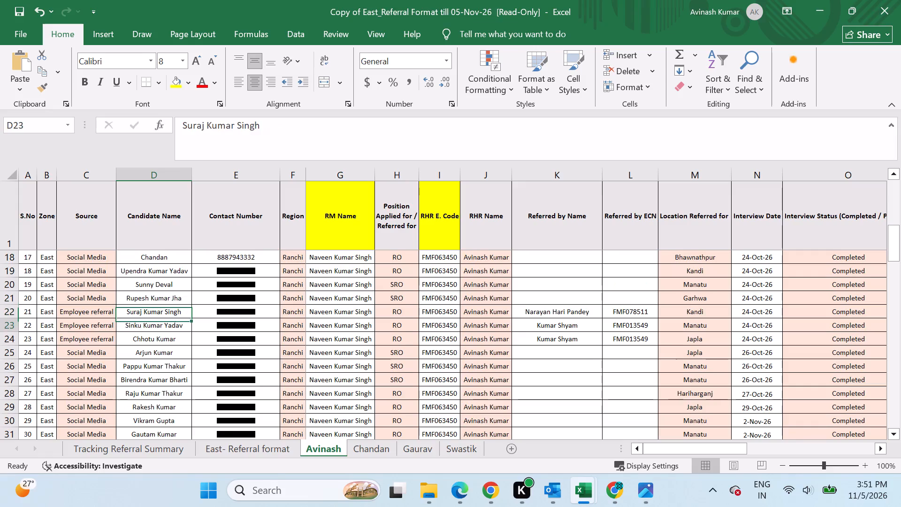
key(Down)
key(Down)
key(Down)
key(Down)
key(Down)
key(Up)
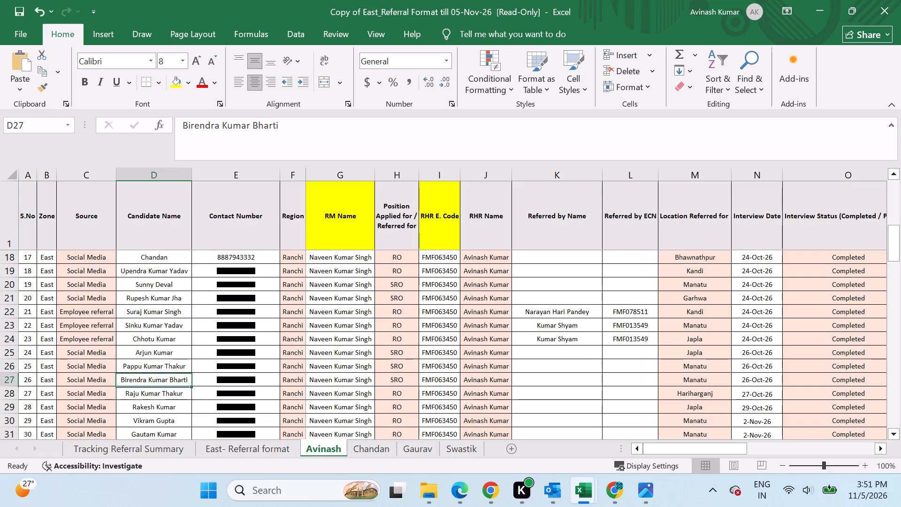
key(Up)
key(Up)
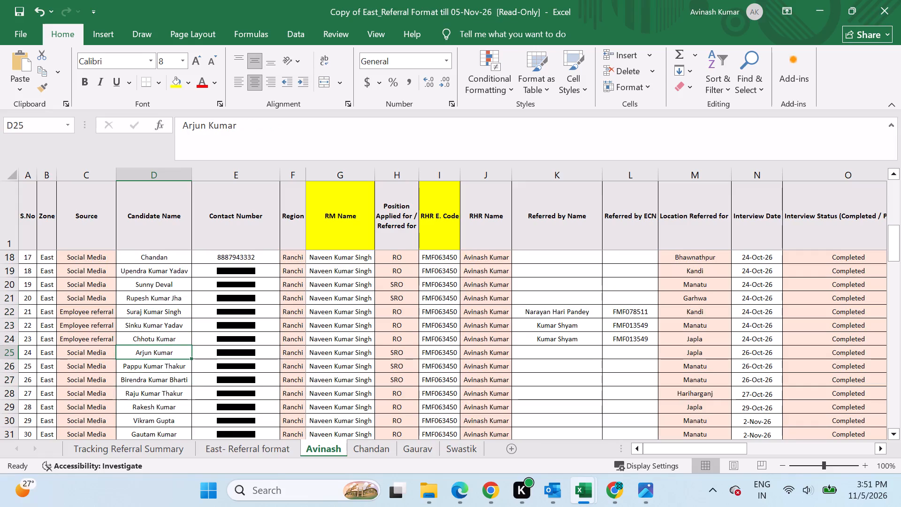
key(Up)
key(Up)
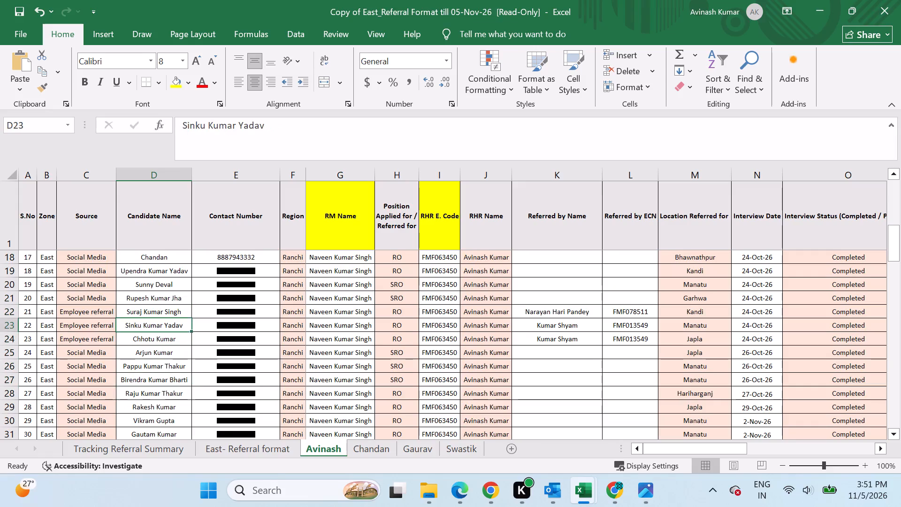
Review the row 23 candidate's record on the Avinash sheet from the candidate name across to the dropout date.
key(Right)
key(Right)
key(Right)
key(Right)
key(Right)
key(Right)
key(Right)
key(Right)
key(Right)
key(Right)
key(Right)
key(Right)
key(Right)
key(Right)
key(Right)
key(Right)
key(Right)
key(Right)
key(Right)
key(Right)
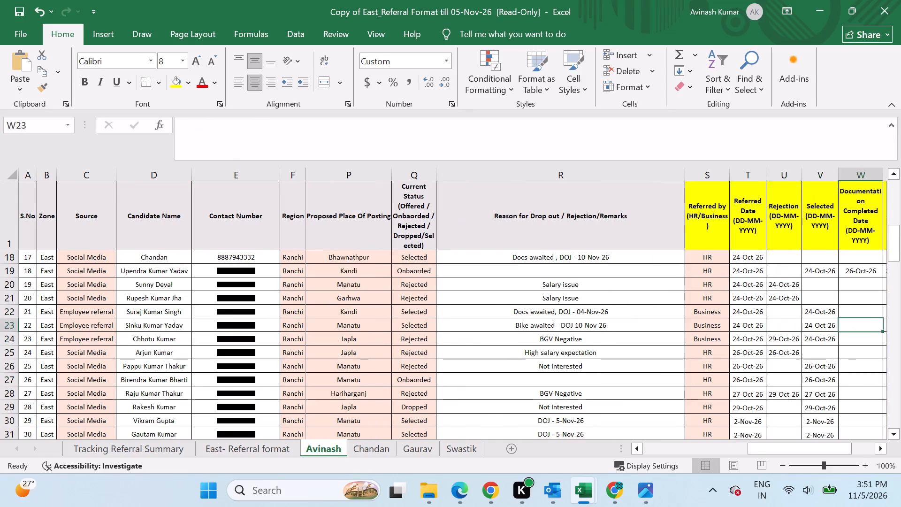
key(Right)
key(Right)
key(Right)
key(Right)
key(Left)
key(Left)
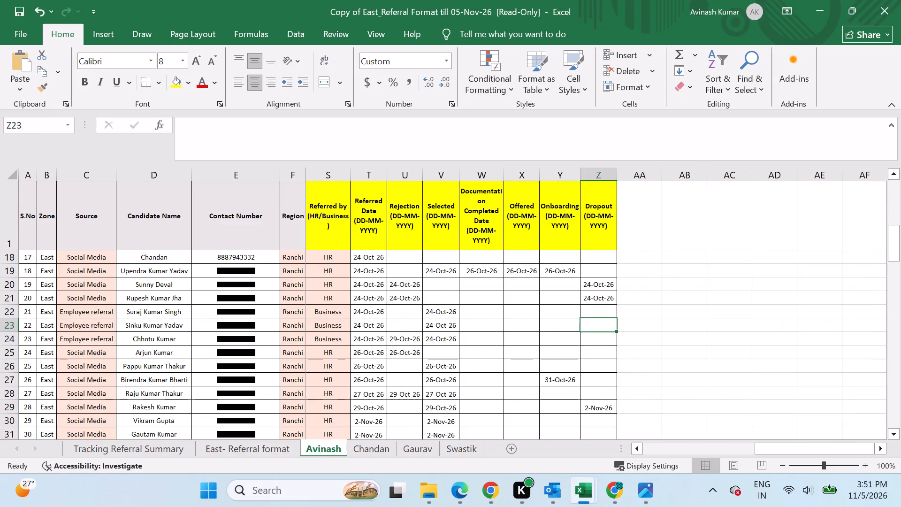
Recheck row 23 from the date columns back to the referrer's ECN, and look at its current status.
key(Left)
key(Left)
key(Left)
key(Left)
key(Left)
key(Left)
key(Left)
key(Left)
key(Left)
key(Left)
key(Left)
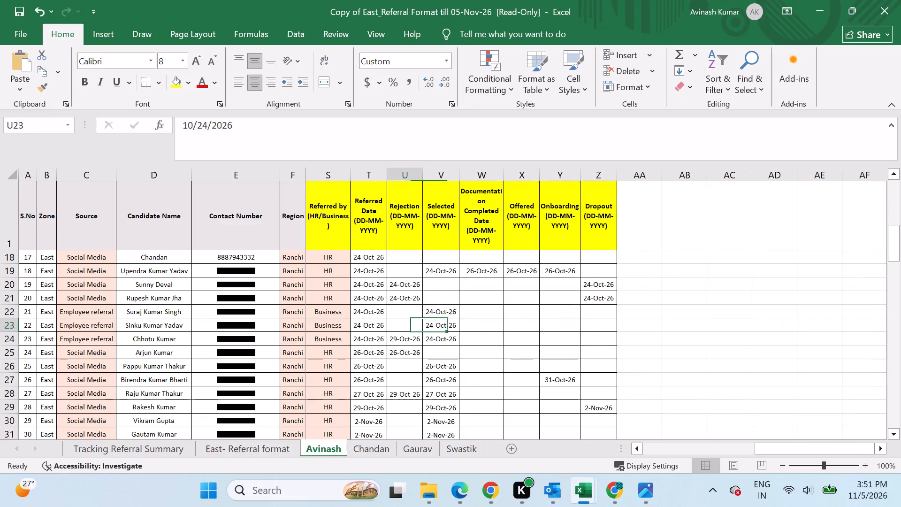
key(Left)
key(Left)
key(Left)
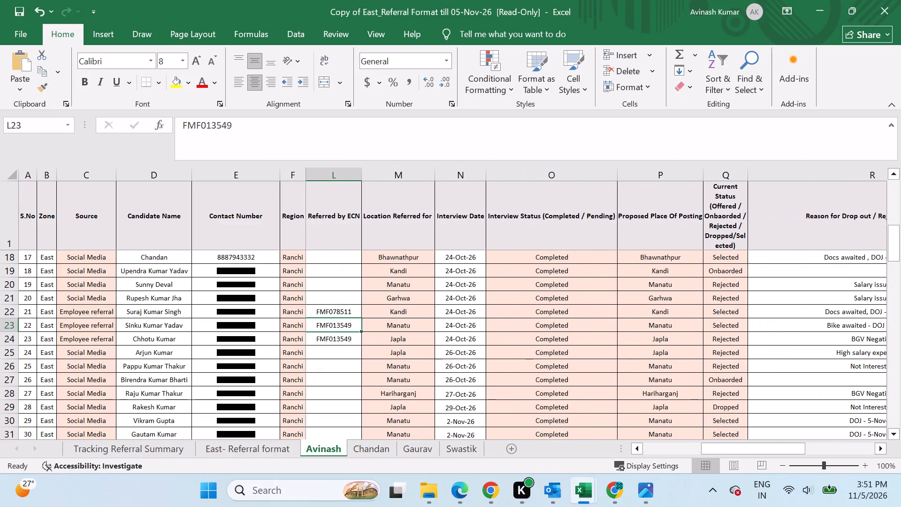
key(Right)
key(Right)
key(Right)
key(Right)
key(Right)
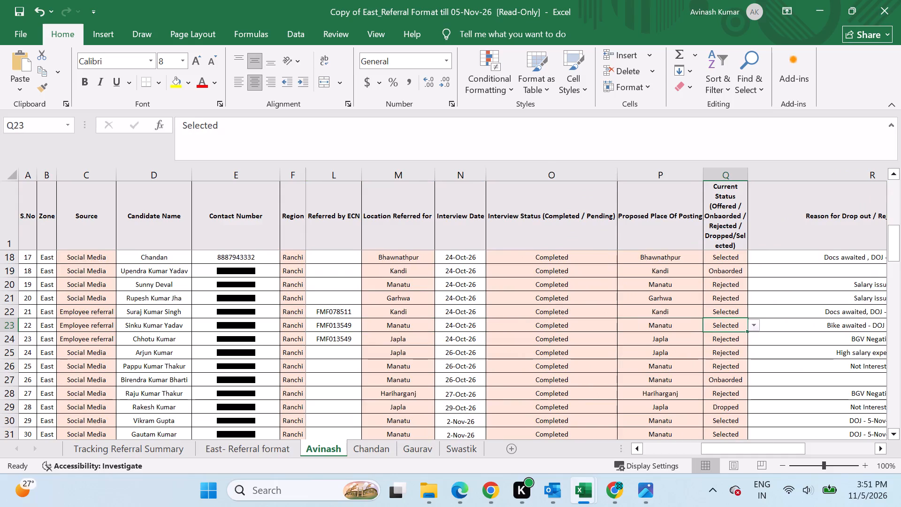
Look back through the row 23 record from current status to the serial number.
key(Left)
key(Left)
key(Left)
key(Left)
key(Left)
key(Left)
key(Left)
key(Left)
key(Left)
key(Left)
key(Left)
key(Left)
key(Left)
key(Left)
key(Left)
key(Left)
key(Left)
key(Left)
key(Left)
key(Left)
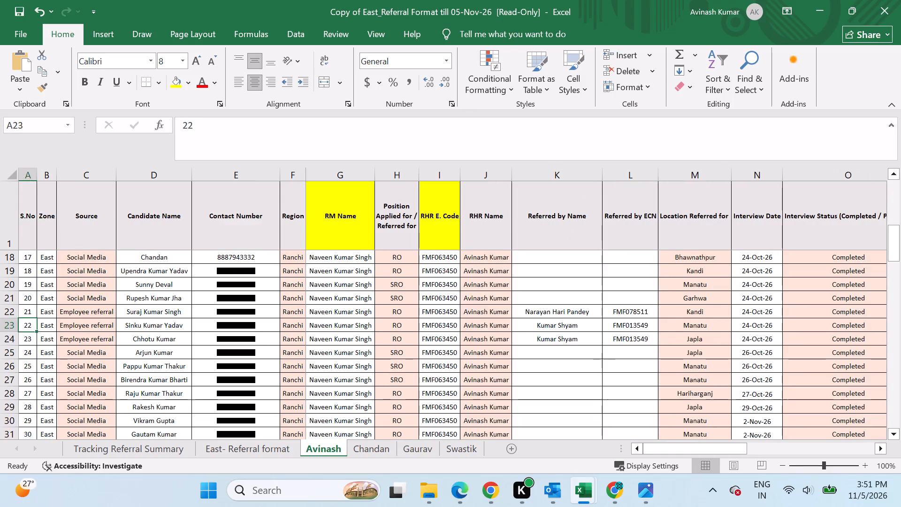
Examine row 23 again from the serial number through the referrer details, status and remarks to the Referred by (HR/Business) column.
key(Right)
key(Right)
key(Right)
key(Right)
key(Right)
key(Right)
key(Right)
key(Right)
key(Right)
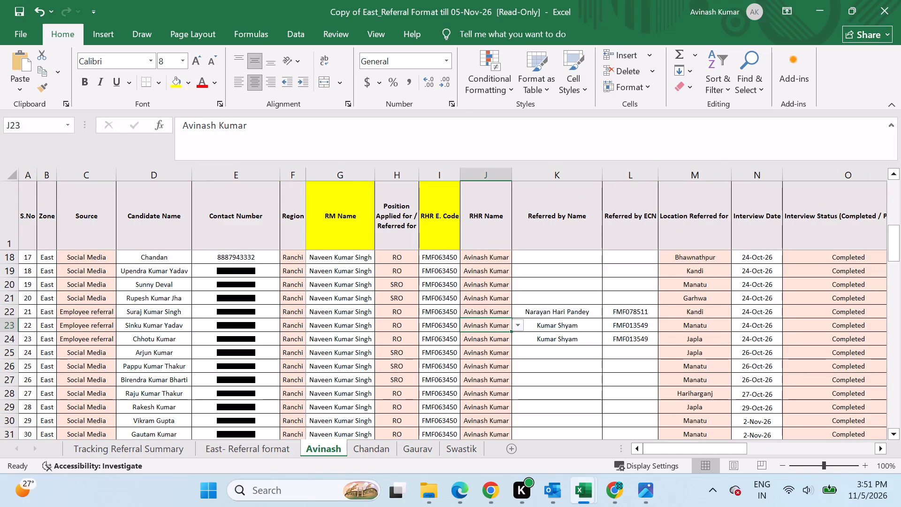
key(Left)
key(Left)
key(Right)
key(Right)
key(Right)
key(Right)
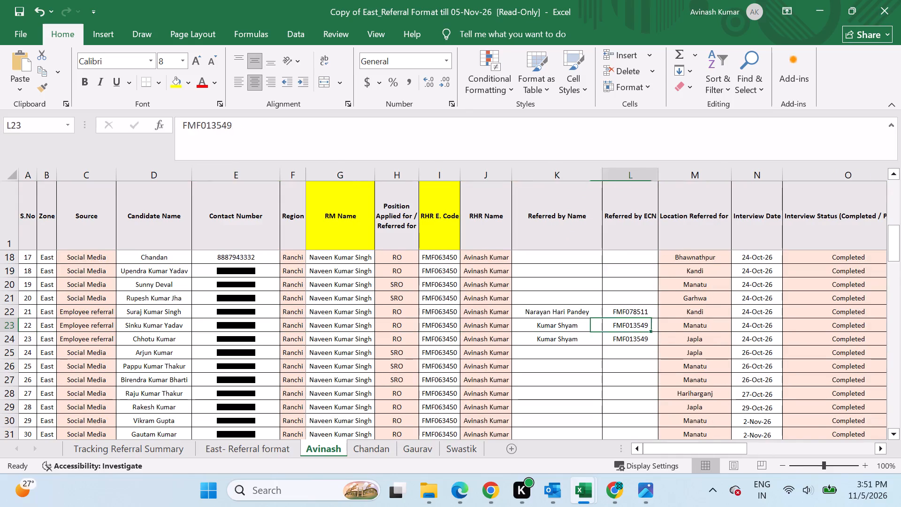
key(Right)
key(Right)
key(Right)
key(Right)
key(Right)
key(Right)
key(Right)
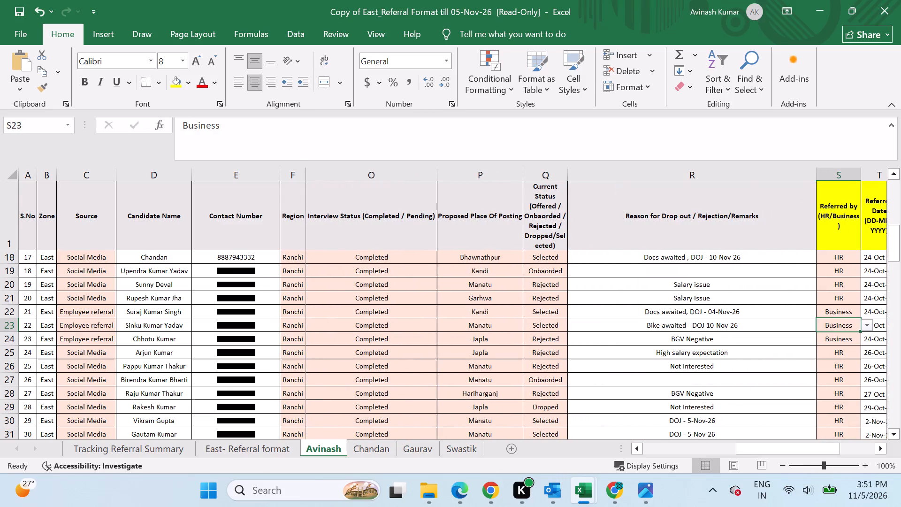
key(Left)
key(Right)
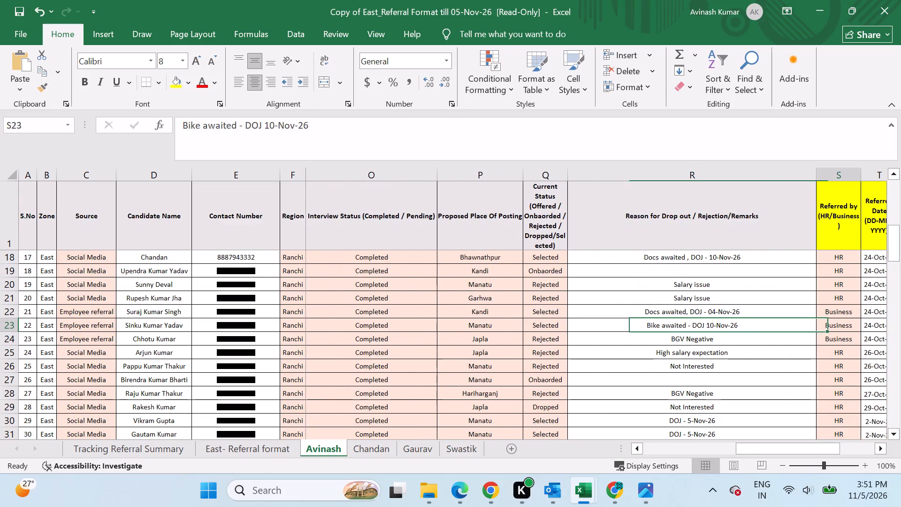
key(Right)
Go back over the row 23 record from the Referred by (HR/Business) column to its first columns.
key(Left)
key(Left)
key(Left)
key(Left)
key(Left)
key(Left)
key(Left)
key(Left)
key(Left)
key(Left)
key(Left)
key(Left)
key(Left)
key(Left)
key(Left)
key(Left)
key(Left)
key(Left)
key(Left)
key(Left)
key(Left)
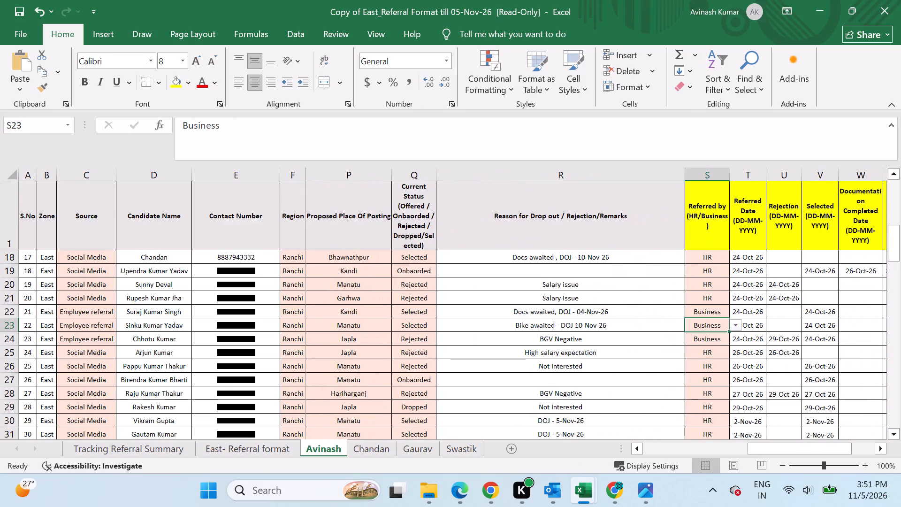
Examine the row 25 candidate's record from the candidate name across to the proposed posting place and current status.
key(Right)
key(Right)
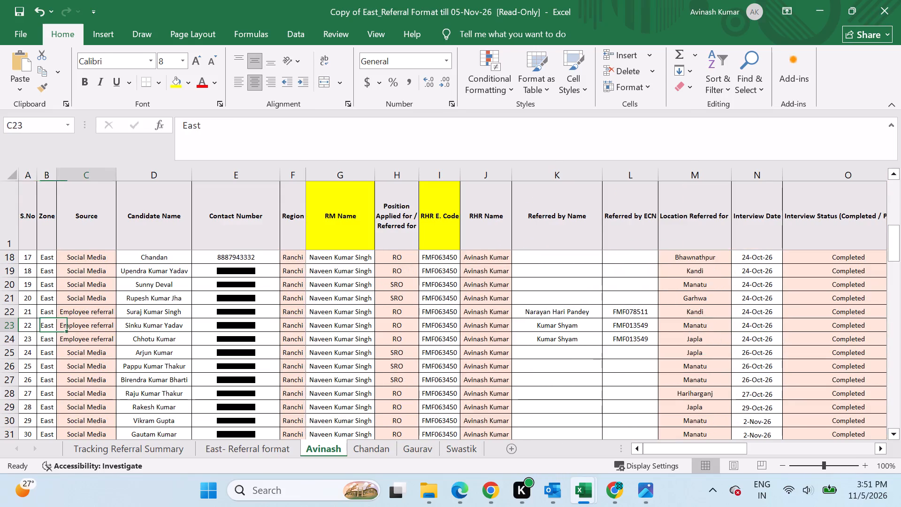
key(Right)
key(Down)
key(Down)
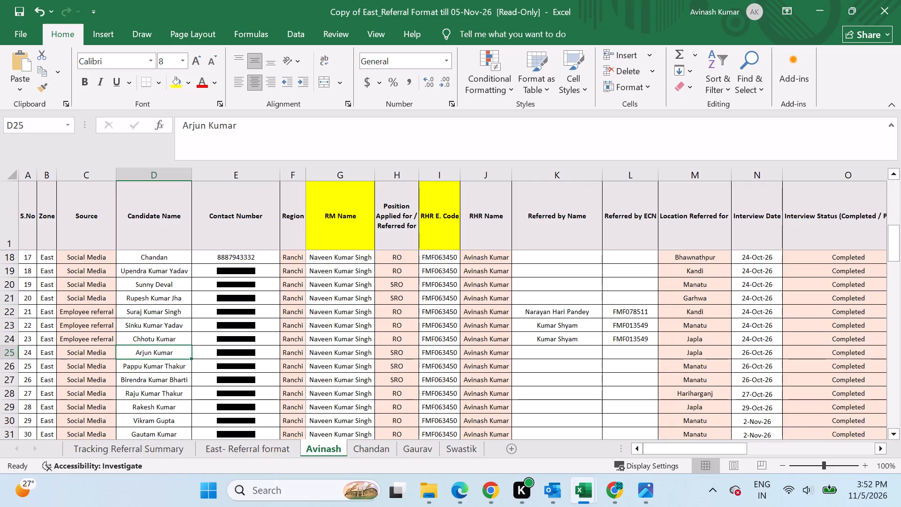
key(Right)
key(Right)
key(Right)
key(Right)
key(Right)
key(Right)
key(Right)
key(Right)
key(Right)
key(Right)
key(Right)
key(Right)
key(Right)
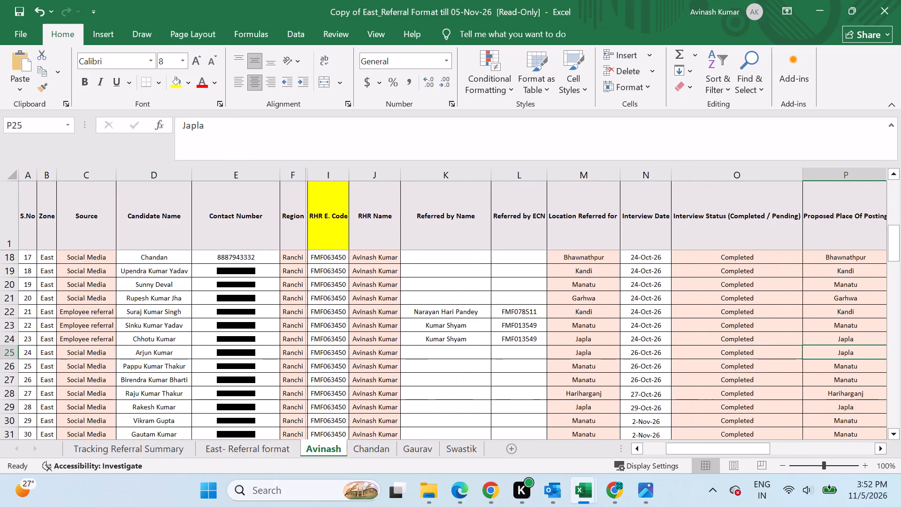
key(Left)
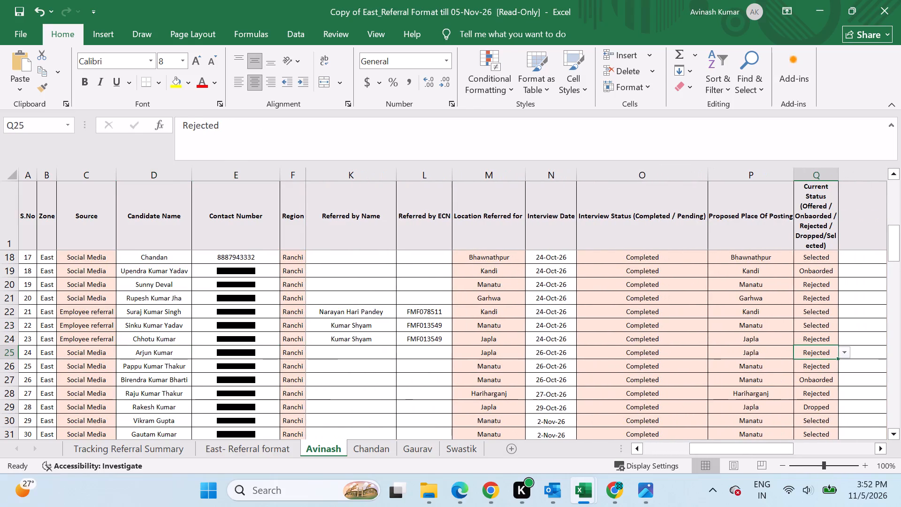
key(Right)
Look back through the row 26 record from current status to the serial number and candidate name.
key(Down)
key(Left)
key(Left)
key(Left)
key(Left)
key(Left)
key(Left)
key(Left)
key(Left)
key(Left)
key(Left)
key(Left)
key(Left)
key(Left)
key(Left)
key(Left)
key(Left)
key(Left)
key(Left)
key(Left)
key(Left)
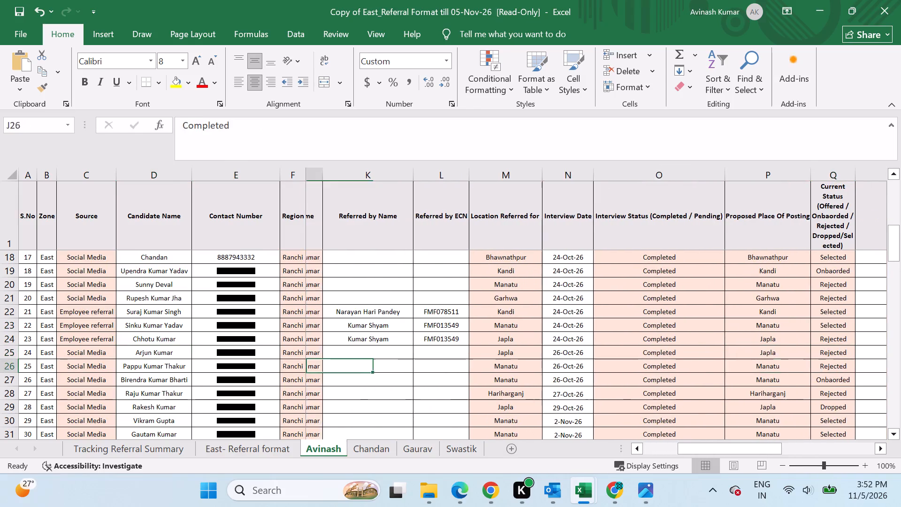
key(Right)
key(Right)
key(Right)
Examine the row 27 record from the candidate name through status and remarks to the Documentation Completed Date column.
key(Down)
key(Right)
key(Right)
key(Right)
key(Right)
key(Right)
key(Right)
key(Right)
key(Right)
key(Right)
key(Right)
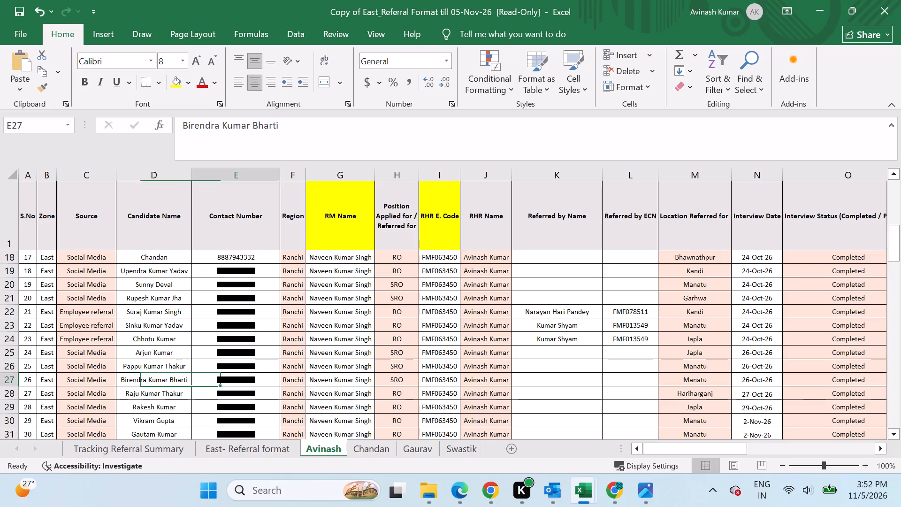
key(Right)
key(Right)
key(Right)
key(Right)
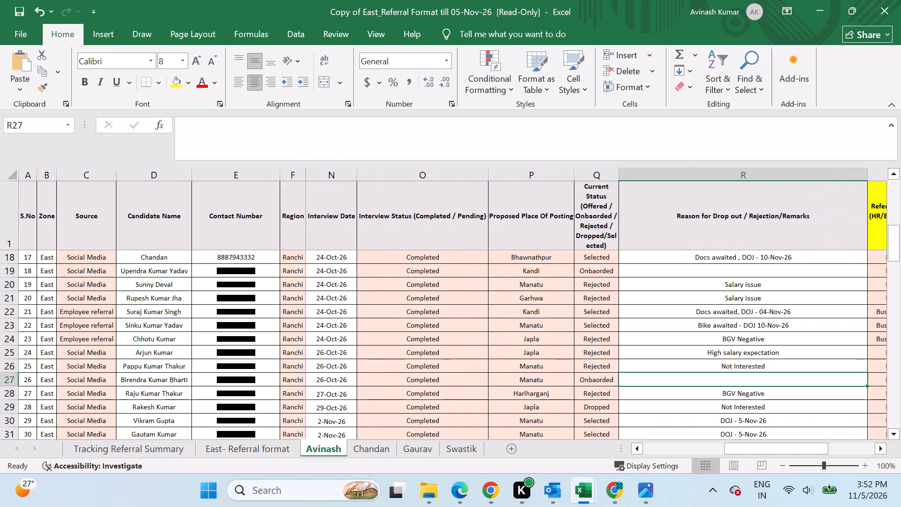
key(Left)
key(Right)
key(Right)
key(Right)
key(Right)
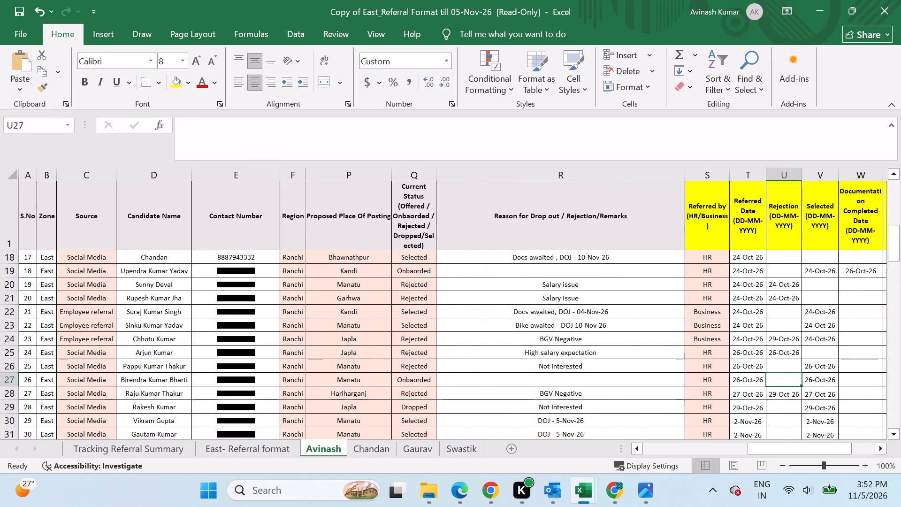
key(Right)
key(Right)
Go back over the row 27 record from the Documentation Completed Date column to the serial number and candidate name.
key(Left)
key(Left)
key(Left)
key(Left)
key(Left)
key(Left)
key(Left)
key(Left)
key(Left)
key(Left)
key(Left)
key(Left)
key(Left)
key(Left)
key(Left)
key(Left)
key(Left)
key(Left)
key(Left)
key(Left)
key(Left)
key(Left)
key(Left)
key(Left)
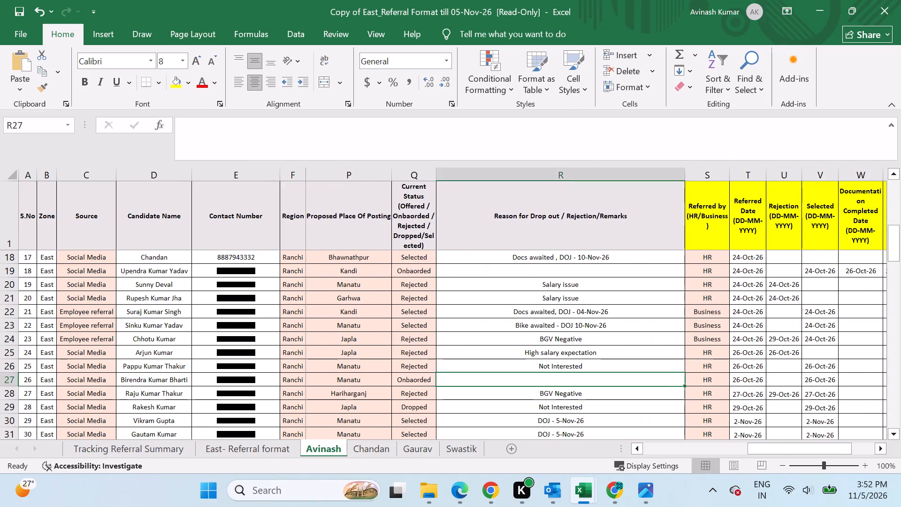
key(Right)
key(Right)
key(Right)
Examine the row 28 record from the candidate name across to the Reason for Drop out / Rejection/Remarks column.
key(Down)
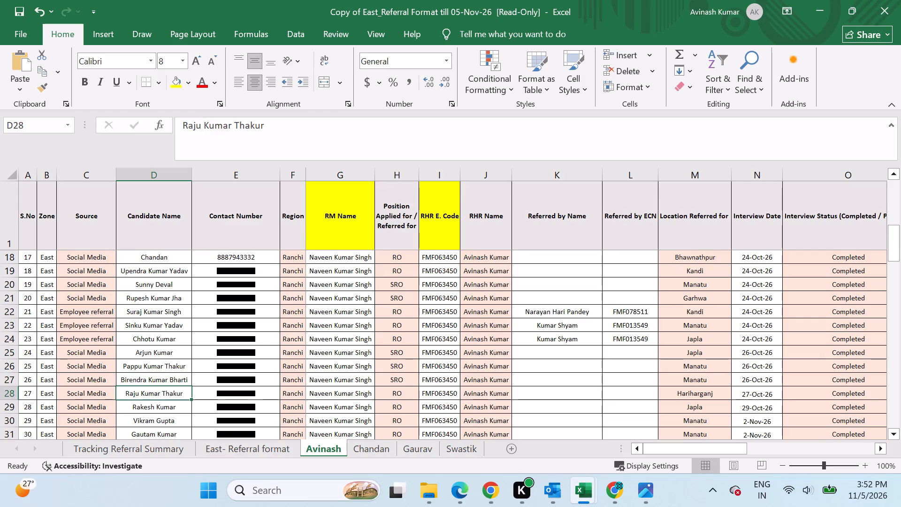
key(Right)
key(Right)
key(Right)
key(Right)
key(Right)
key(Right)
key(Right)
key(Right)
key(Right)
key(Right)
key(Right)
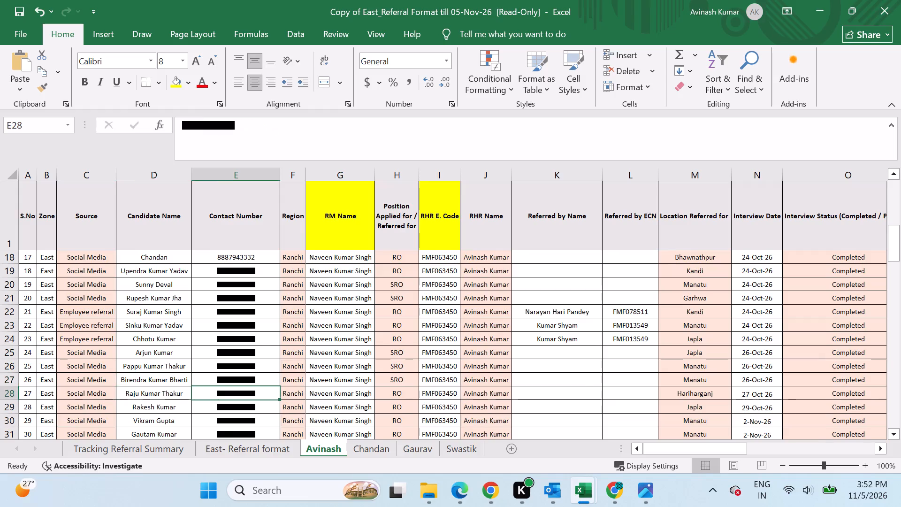
key(Right)
key(Right)
key(Right)
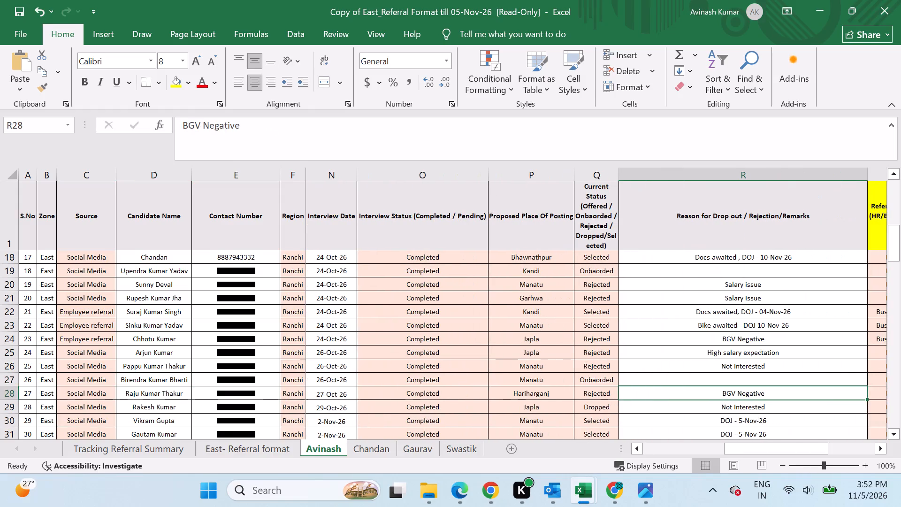
Look back through the row 28 record from the remarks to its serial number and zone.
key(Left)
key(Left)
key(Left)
key(Left)
key(Left)
key(Left)
key(Left)
key(Left)
key(Left)
key(Left)
key(Left)
key(Left)
key(Left)
key(Left)
key(Left)
key(Left)
key(Left)
key(Left)
key(Left)
key(Left)
key(Right)
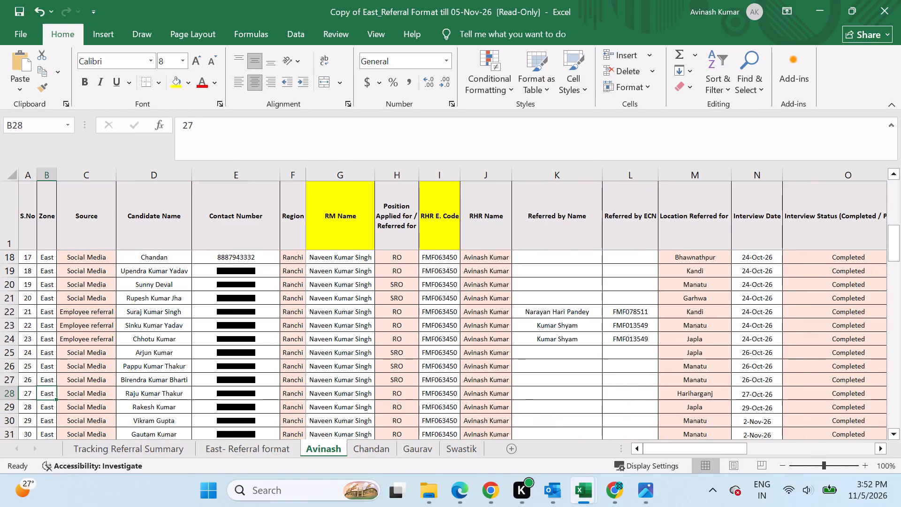
Look down the Source column through the last records to row 32 and return to row 29.
key(Right)
key(Down)
key(Down)
key(Down)
key(Down)
key(Up)
key(Up)
key(Up)
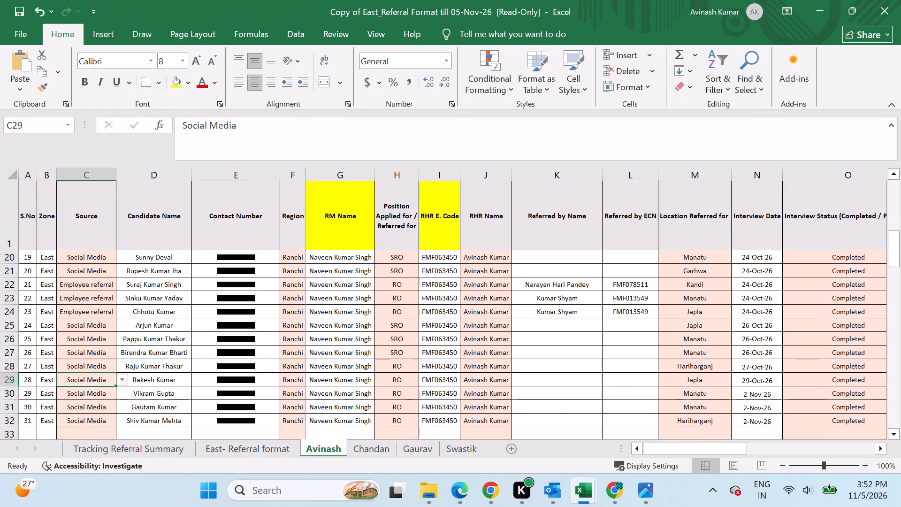
Examine the row 29 record from its zone and candidate name through status and remarks to the Selected date column.
key(Left)
key(Right)
key(Right)
key(Right)
key(Left)
key(Right)
key(Right)
key(Right)
key(Right)
key(Right)
key(Right)
key(Right)
key(Right)
key(Right)
key(Right)
key(Right)
key(Right)
key(Right)
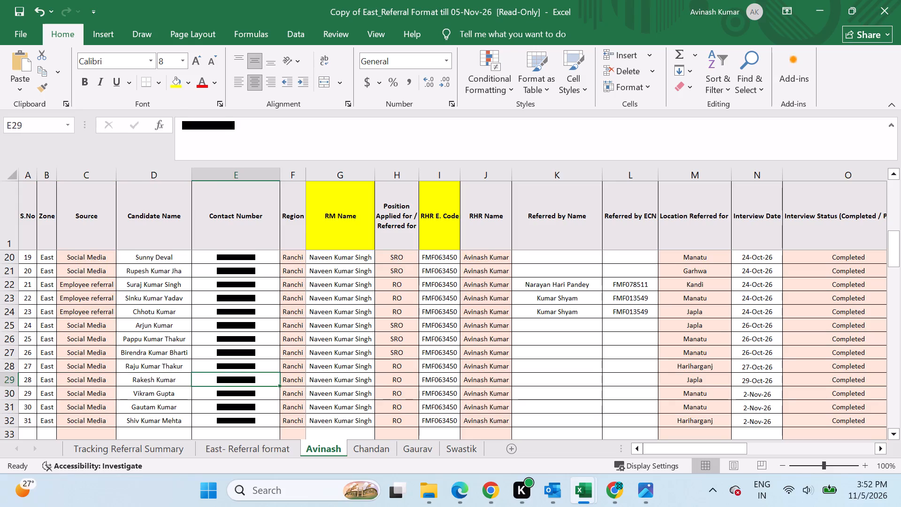
key(Right)
key(Right)
key(Right)
key(Right)
key(Right)
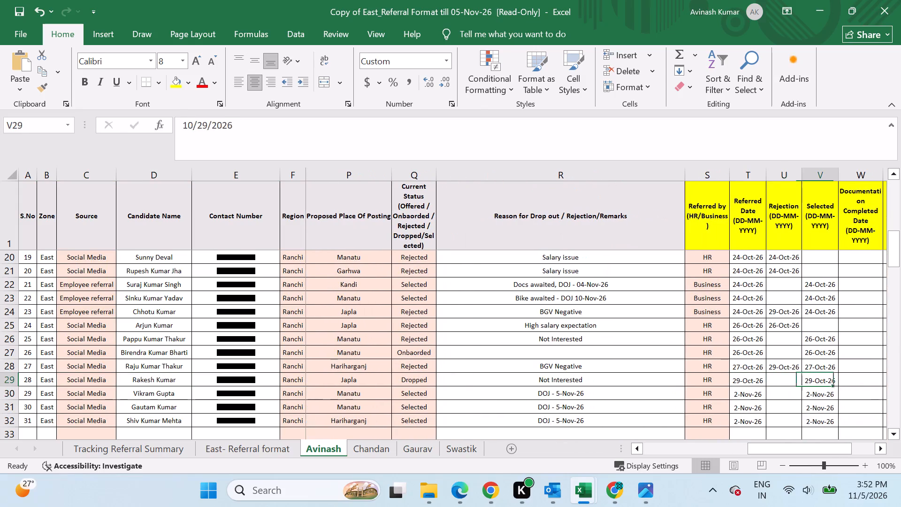
Go back over row 29 from the Selected date to recheck its current status and remarks.
key(Left)
key(Left)
key(Left)
key(Left)
key(Left)
key(Right)
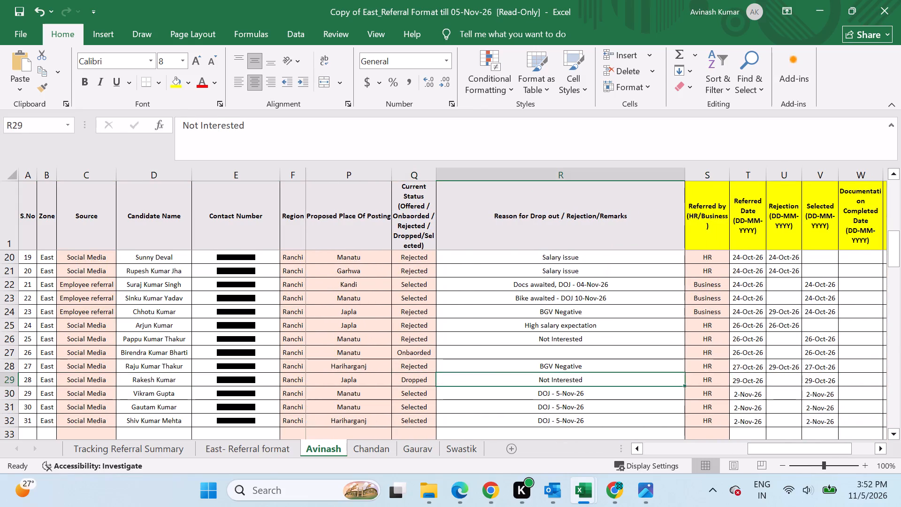
Examine the row 30 record back from its remarks to the serial number, and across the candidate name to the contact number.
key(Down)
key(Left)
key(Left)
key(Left)
key(Left)
key(Left)
key(Left)
key(Left)
key(Left)
key(Left)
key(Left)
key(Left)
key(Left)
key(Left)
key(Left)
key(Left)
key(Left)
key(Left)
key(Left)
key(Left)
key(Left)
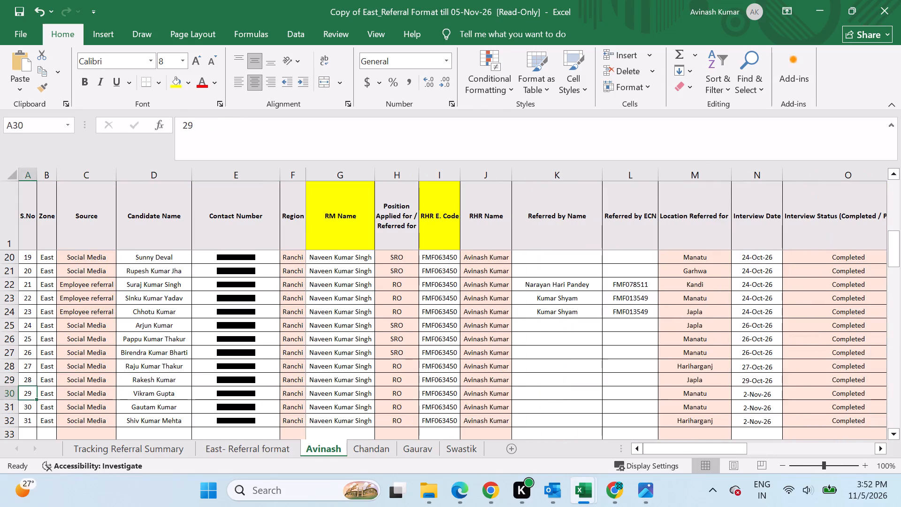
key(Right)
key(Right)
key(Right)
key(Right)
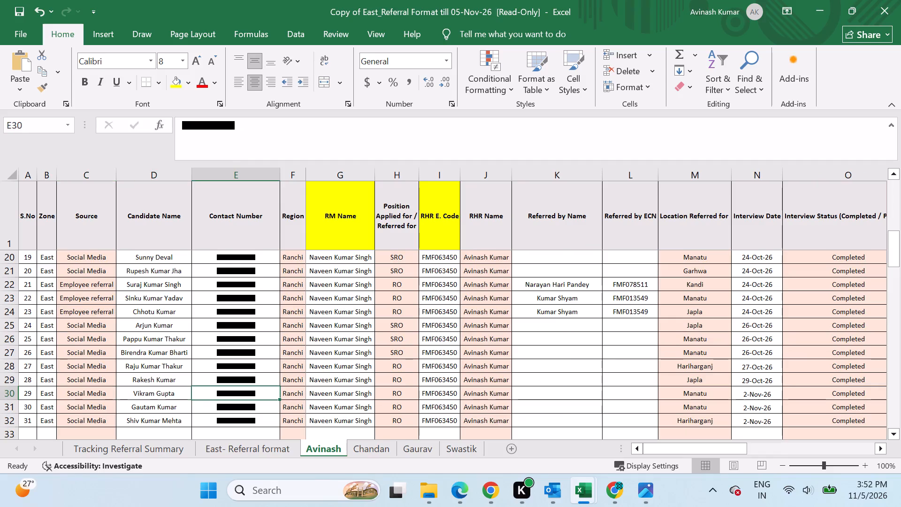
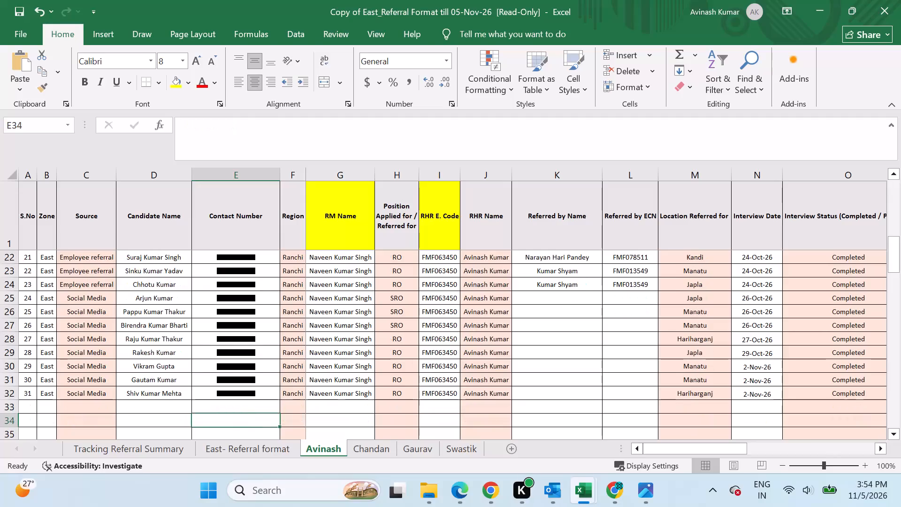
Examine the row 30 record from its contact number through interview date, current status and remarks to the Dropout date column.
key(Up)
key(Up)
key(Down)
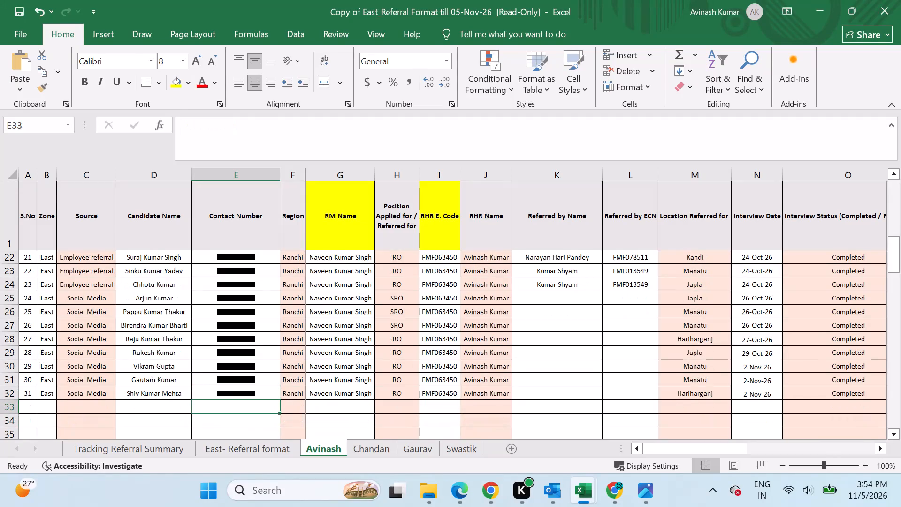
key(Up)
key(Up)
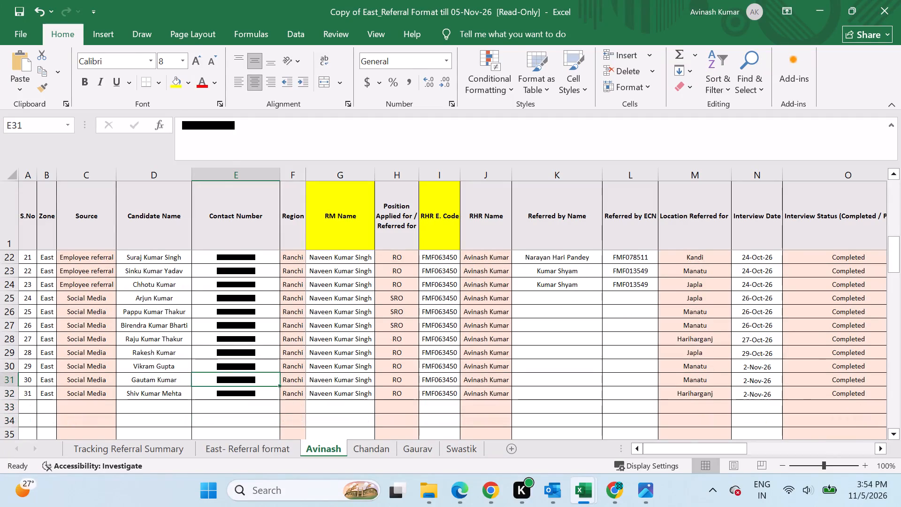
key(Up)
key(Right)
key(Right)
key(Right)
key(Right)
key(Right)
key(Right)
key(Right)
key(Right)
key(Right)
key(Right)
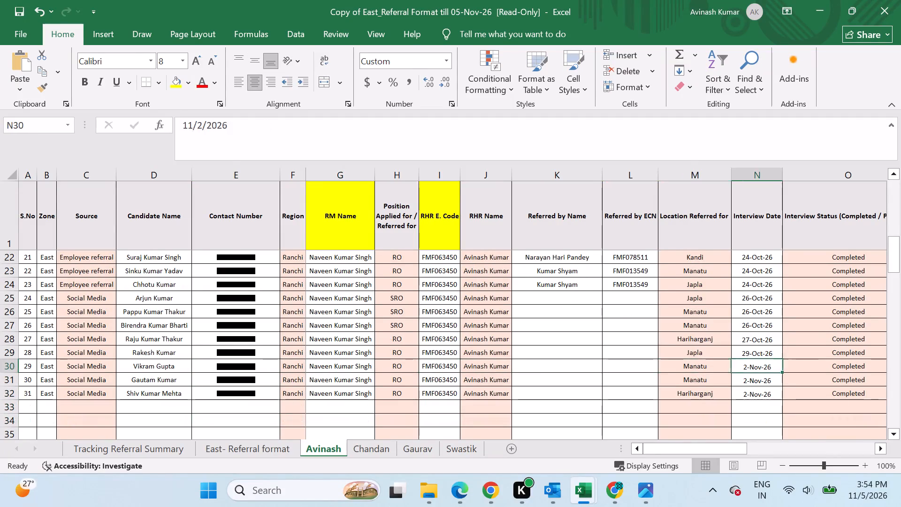
key(Right)
key(Right)
key(Right)
key(Right)
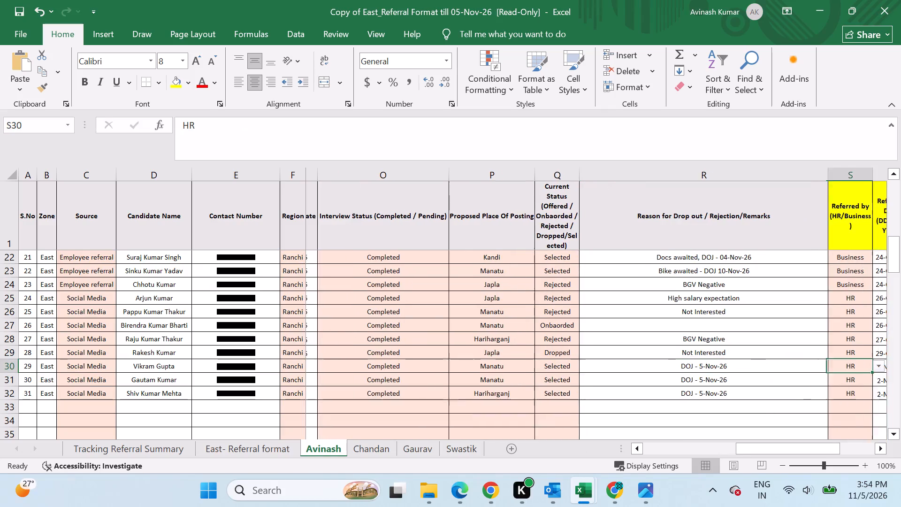
key(Right)
key(Right)
key(Right)
key(Right)
key(Right)
key(Right)
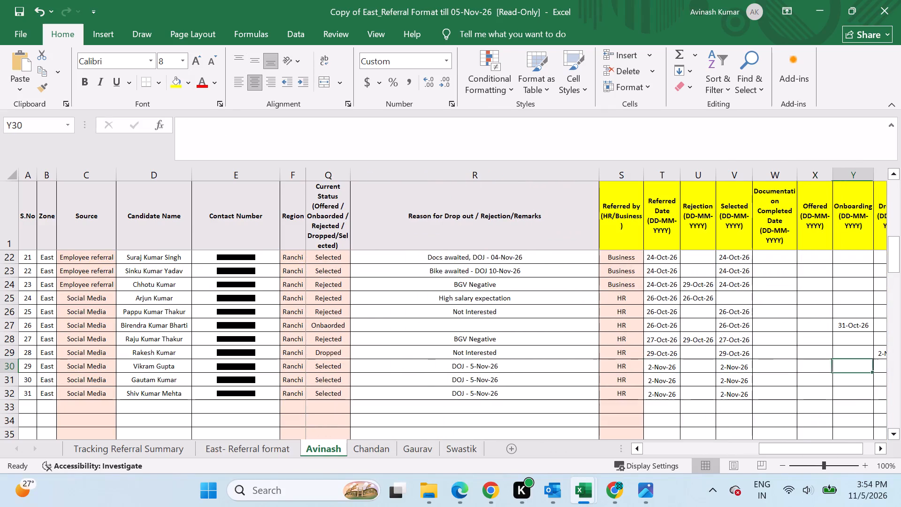
key(Left)
key(Right)
key(Right)
key(Right)
Go back over row 30 from the Dropout date column to the zone.
key(Left)
key(Left)
key(Left)
key(Left)
key(Left)
key(Left)
key(Left)
key(Left)
key(Left)
key(Left)
key(Left)
key(Left)
key(Left)
key(Left)
key(Left)
key(Left)
key(Left)
key(Left)
key(Left)
key(Left)
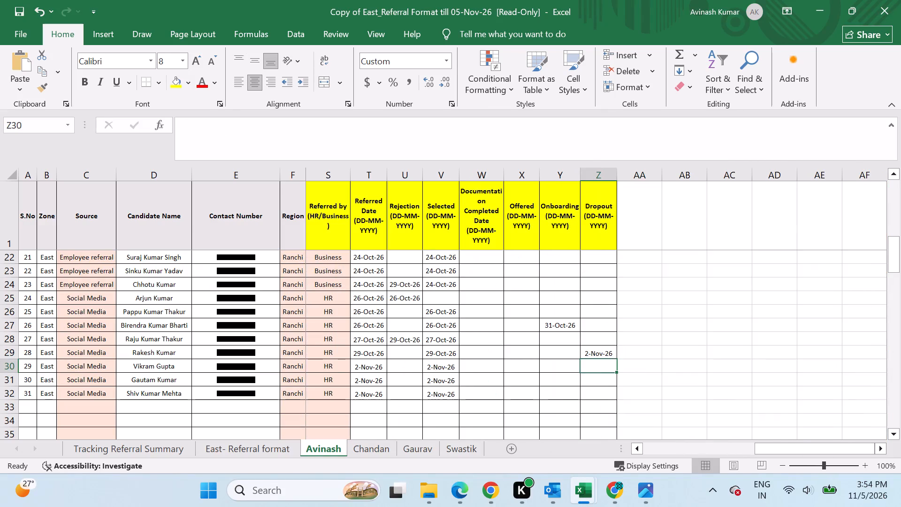
Recheck the row 30 record from its zone through proposed place of posting, current status and remarks to the Offered and Onboarding date columns.
key(Right)
key(Right)
key(Right)
key(Right)
key(Right)
key(Right)
key(Right)
key(Right)
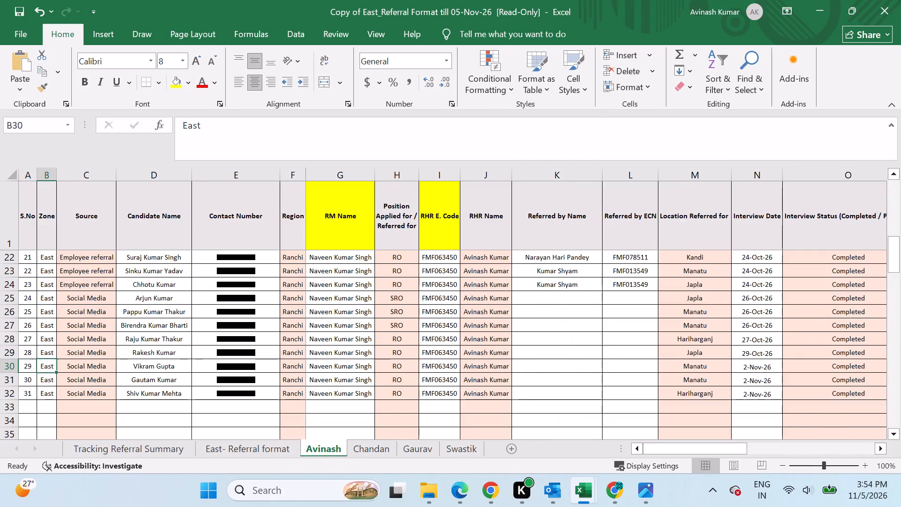
key(Right)
key(Right)
key(Right)
key(Right)
key(Right)
key(Right)
key(Right)
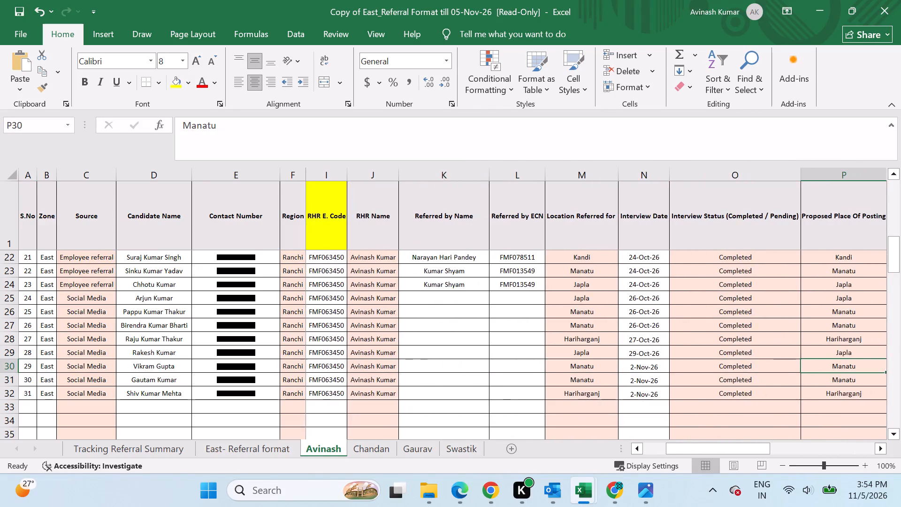
key(Left)
key(Left)
key(Right)
key(Right)
key(Right)
key(Right)
key(Right)
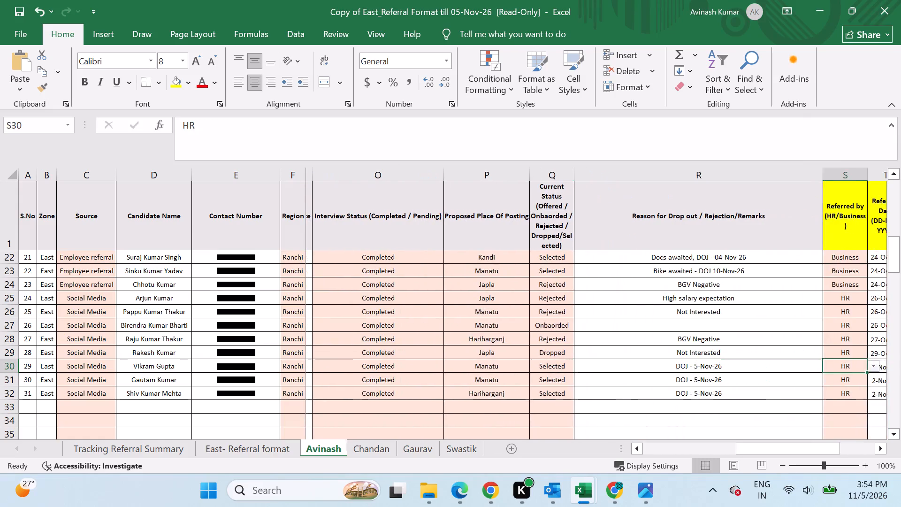
key(Right)
key(Right)
key(Right)
key(Right)
key(Right)
key(Right)
Review row 30 backwards from the Offered and Onboarding date columns to the zone.
key(Left)
key(Left)
key(Left)
key(Left)
key(Left)
key(Left)
key(Left)
key(Left)
key(Left)
key(Left)
key(Left)
key(Left)
key(Left)
key(Left)
key(Left)
key(Left)
key(Left)
key(Left)
key(Left)
key(Left)
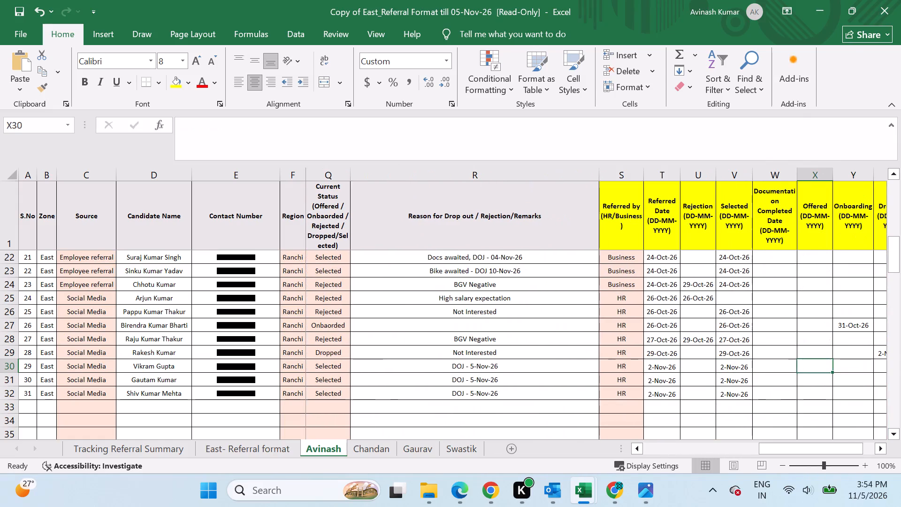
Look across row 30 again from its source through region and RHR name to the Referred by columns.
key(Right)
key(Right)
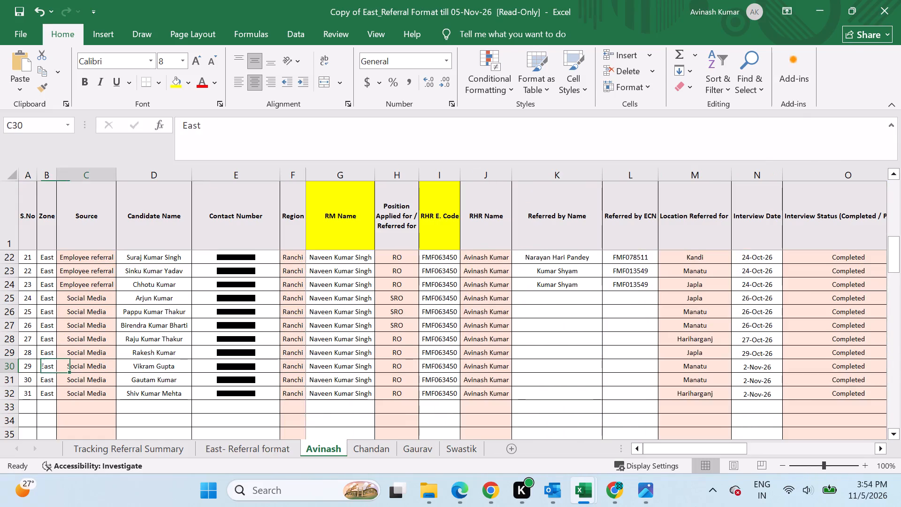
key(Right)
key(Right)
key(Right)
key(Right)
key(Right)
key(Right)
key(Right)
key(Right)
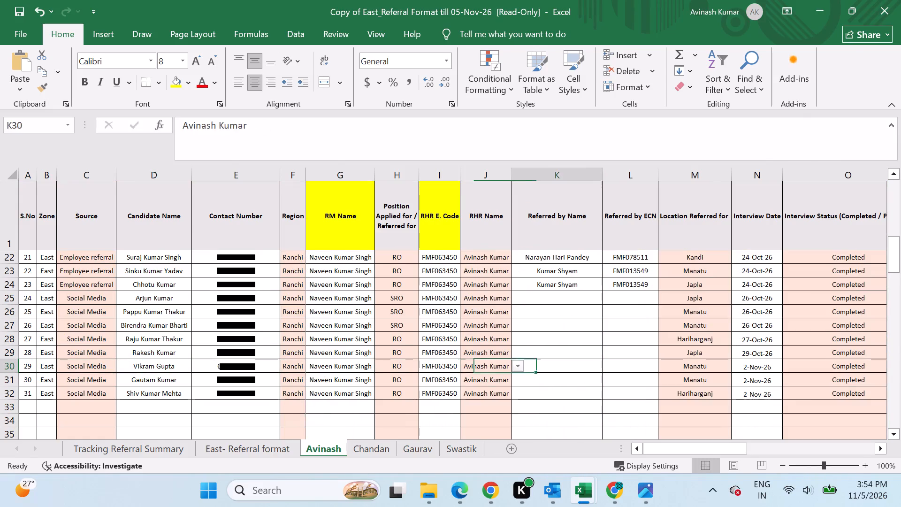
key(Right)
Go back along row 30 from the Referred by columns and check the row 31 record's region and contact number.
key(Left)
key(Left)
key(Left)
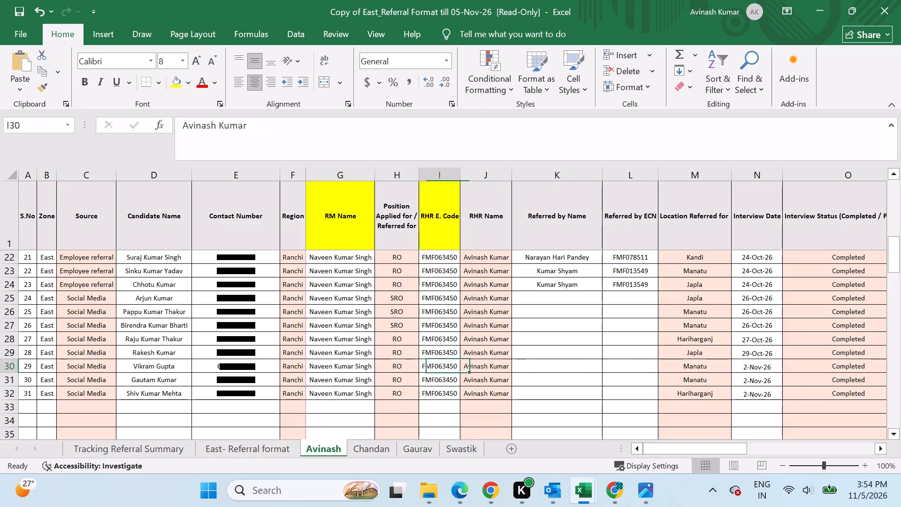
key(Left)
key(Down)
key(Left)
key(Left)
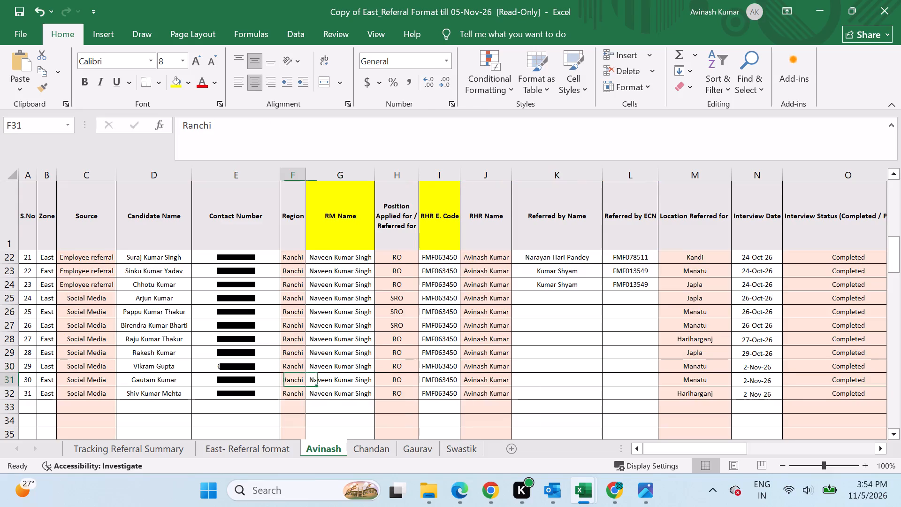
key(Left)
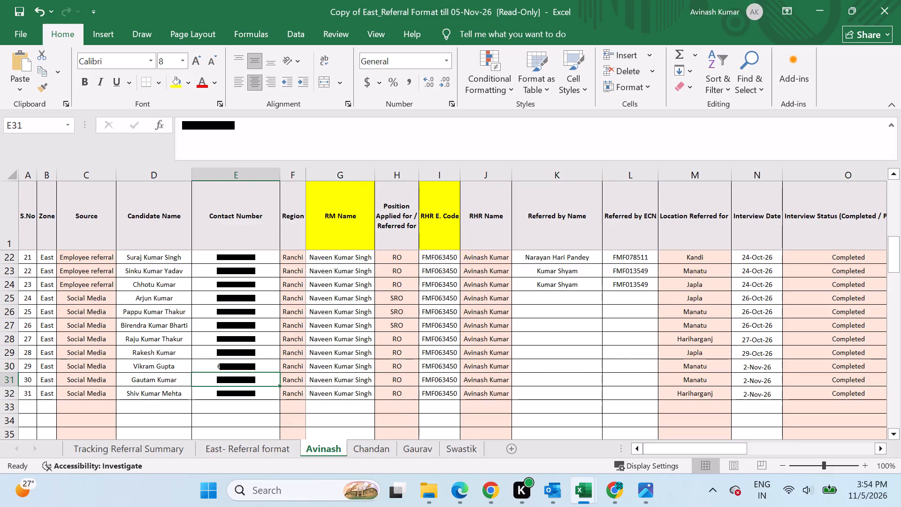
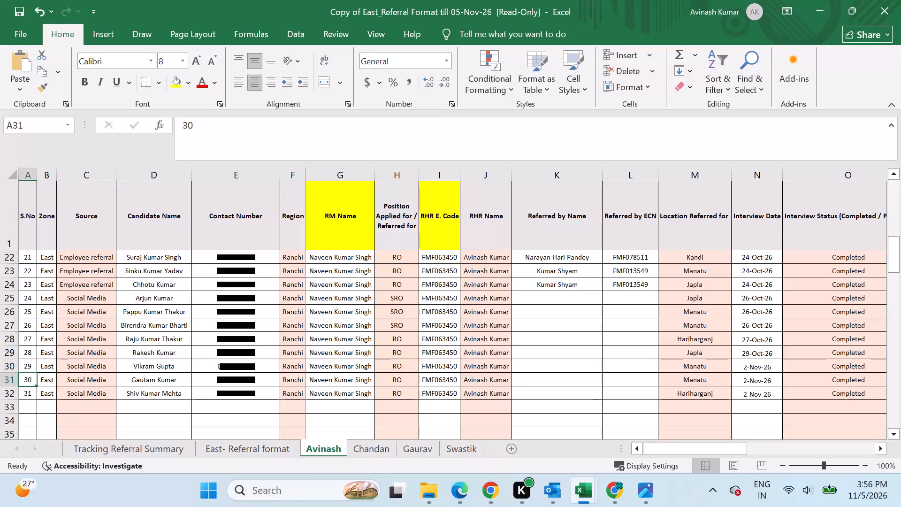
Look across the row 31 record from its serial number through interview details, status and remarks to the Referred by (HR/Business) column.
key(Right)
key(Right)
key(Right)
key(Right)
key(Right)
key(Right)
key(Right)
key(Right)
key(Right)
key(Right)
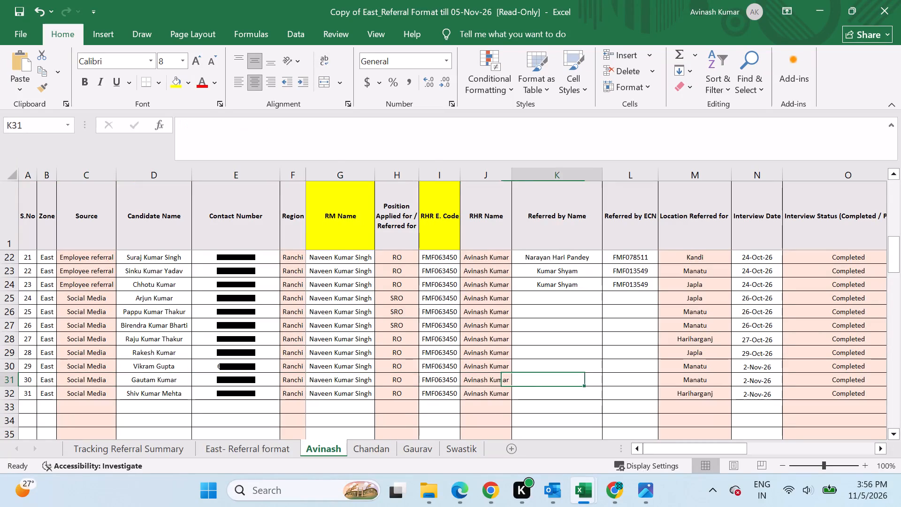
key(Right)
key(Right)
key(Right)
key(Right)
key(Right)
key(Right)
key(Right)
key(Right)
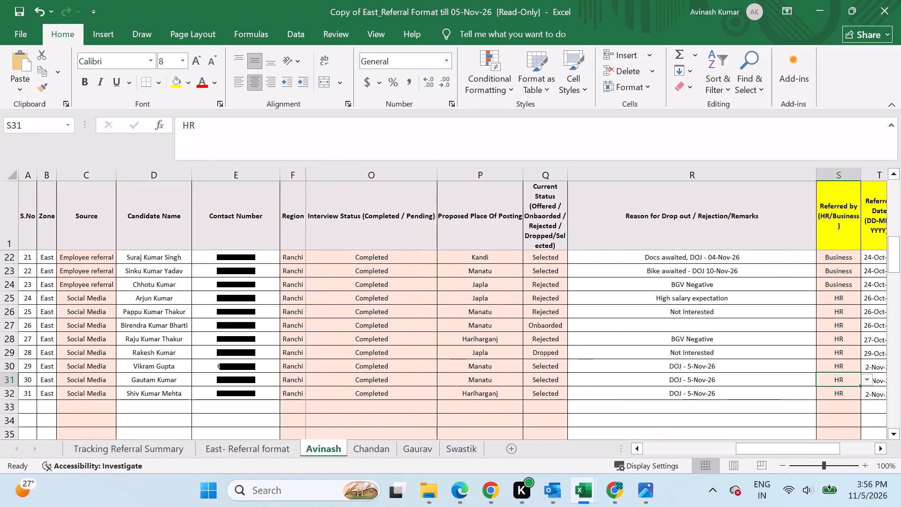
Recheck row 31's current status and compare it with the candidate list in the Pipeline Jharkhand spreadsheet's Avinash sheet.
key(Left)
key(Left)
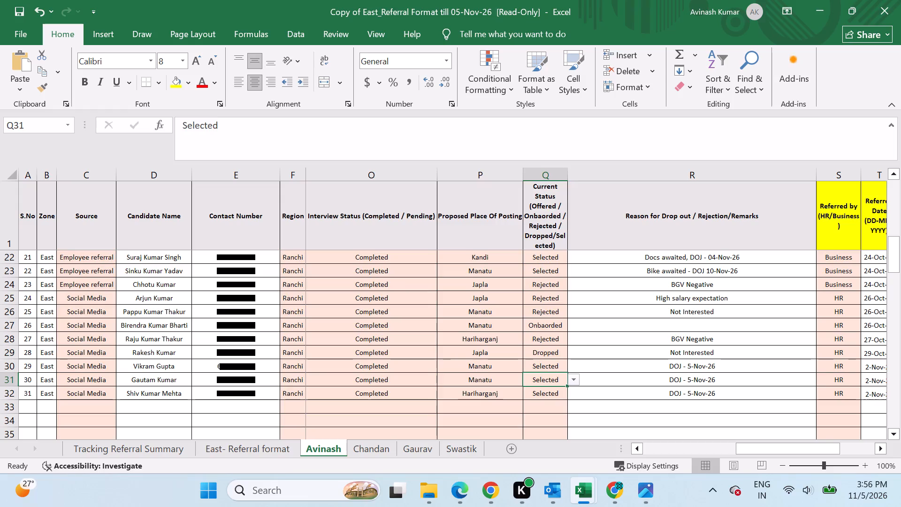
key(alt+Tab)
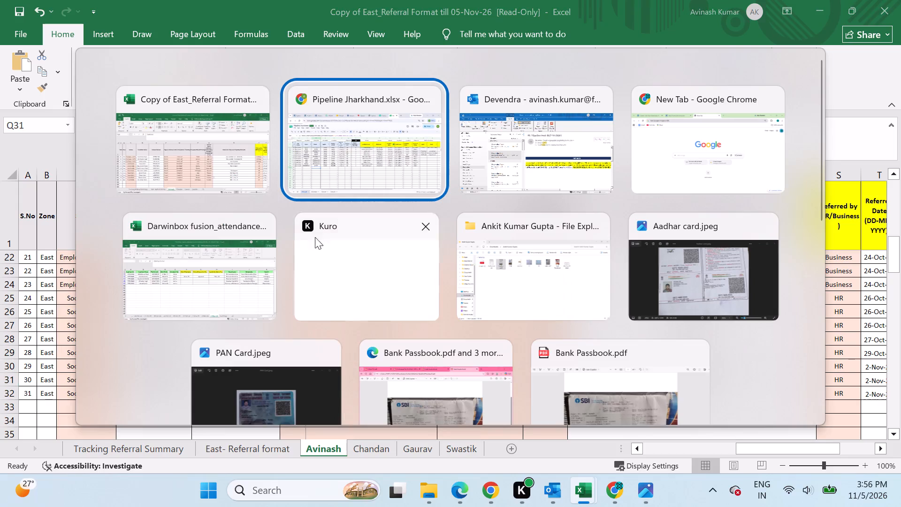
click(350, 153)
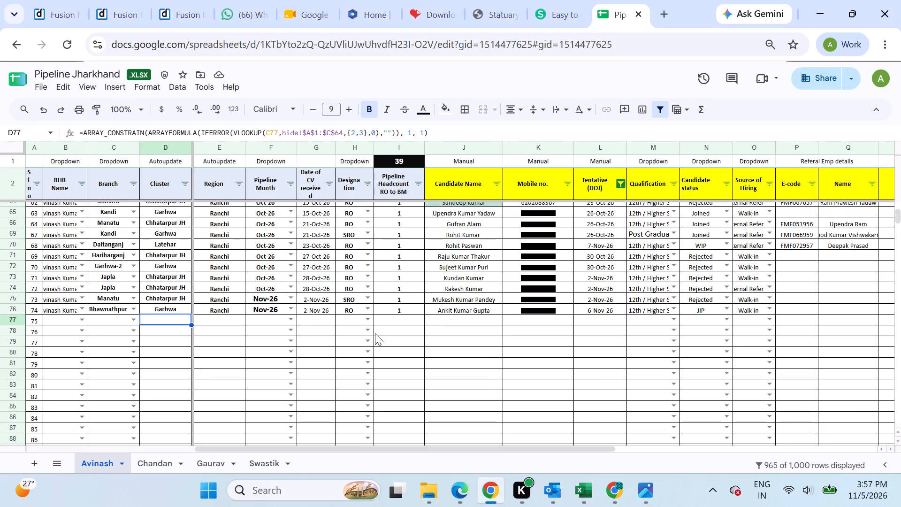
key(alt+Tab)
key(alt+Tab)
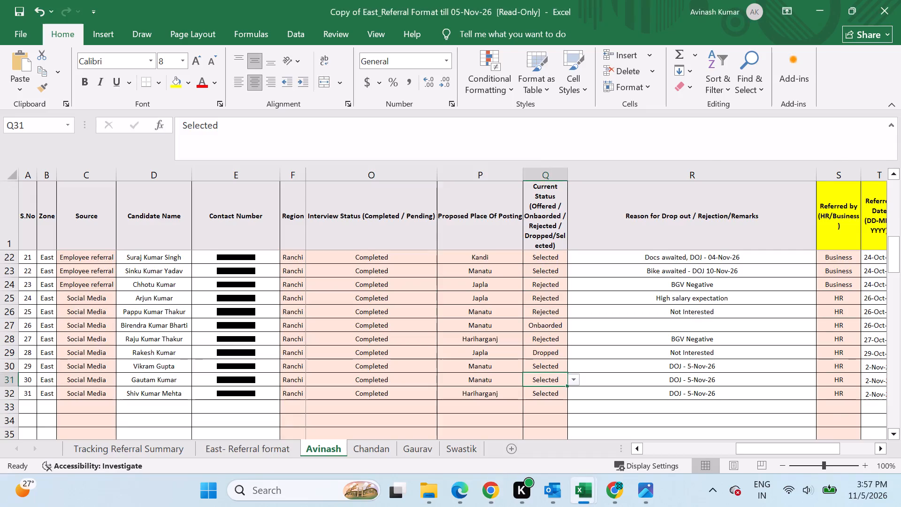
key(alt+Tab)
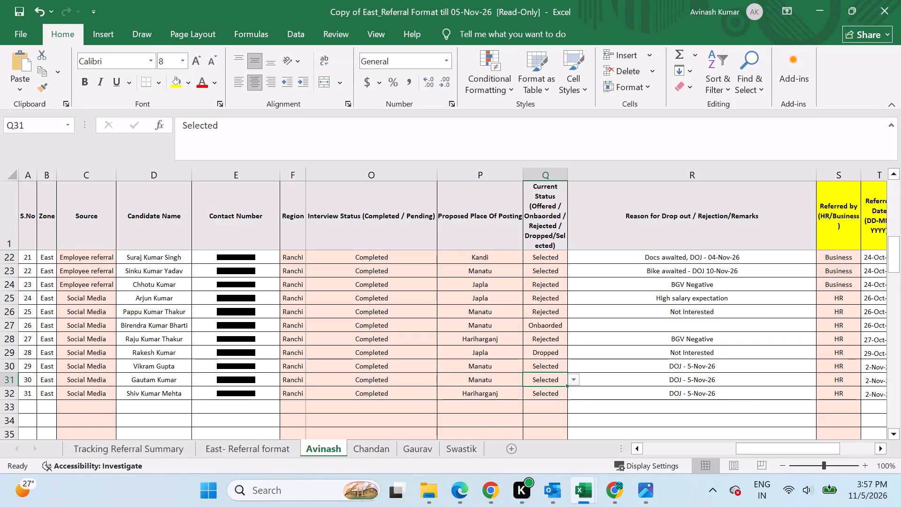
Copy the three candidate names in rows 30 to 32 into Pipeline Jharkhand's Candidate Name column, starting at row 77.
click(164, 371)
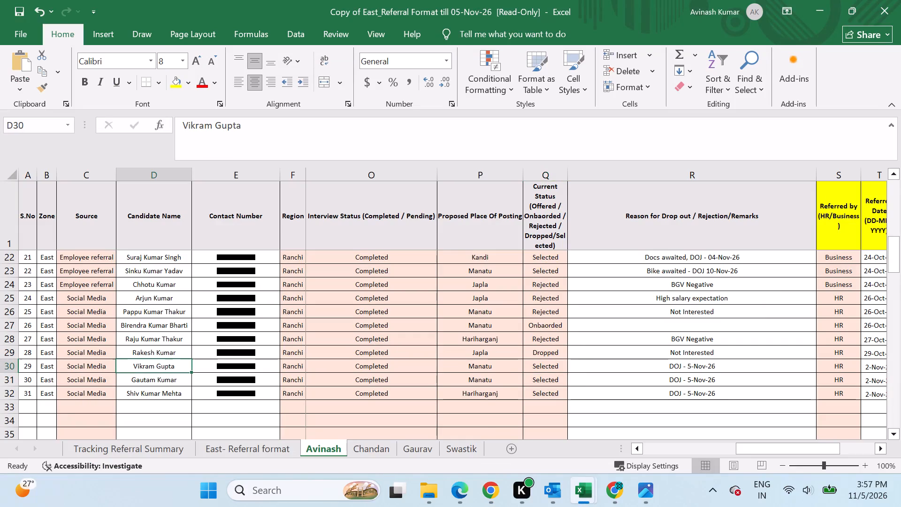
key(shift+Down)
key(shift+Down)
key(ctrl+c)
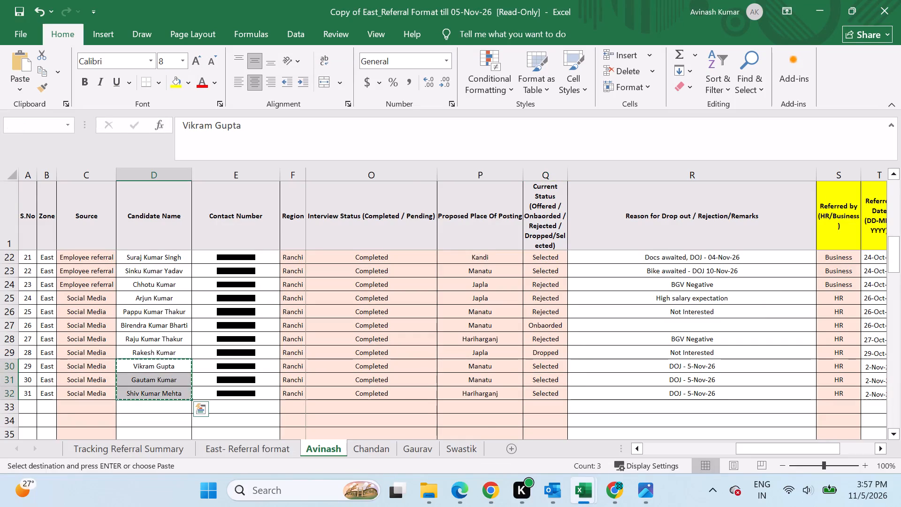
key(alt+Tab)
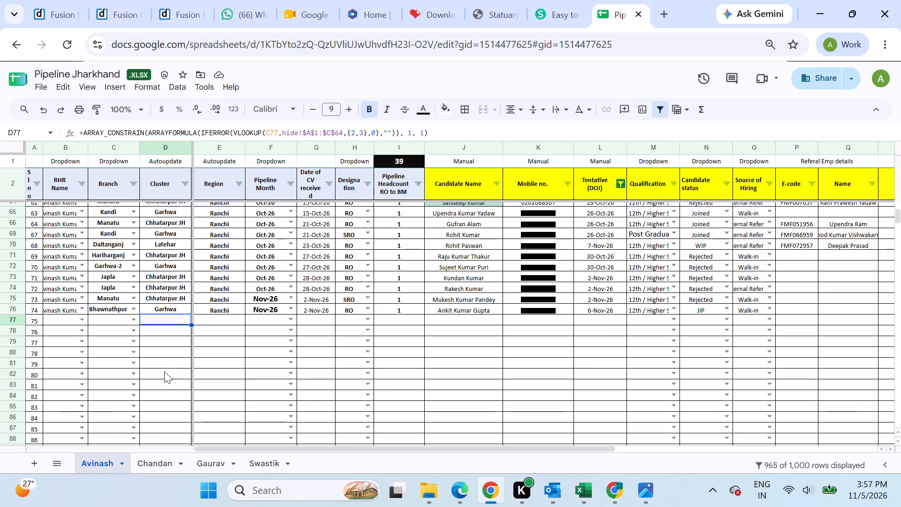
key(Left)
key(Left)
key(Right)
key(Right)
key(Right)
key(Right)
key(Right)
key(Right)
key(Right)
key(Right)
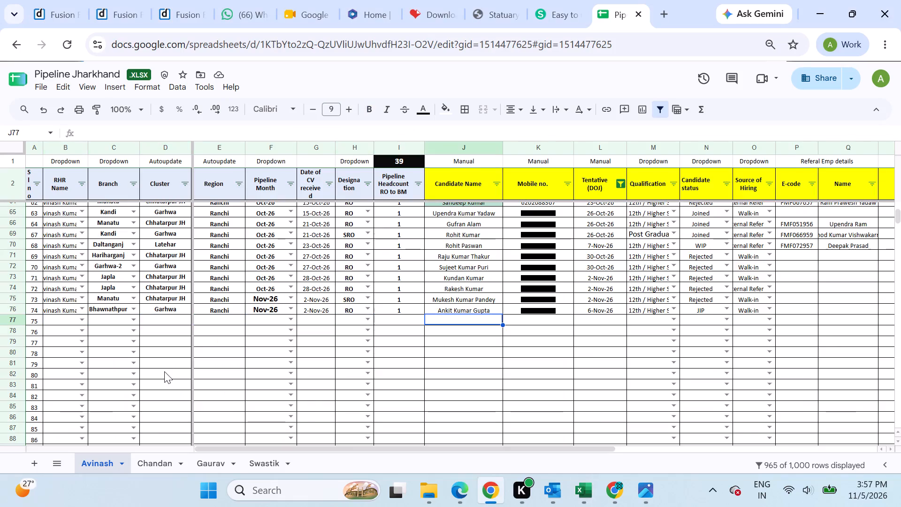
key(ctrl+v)
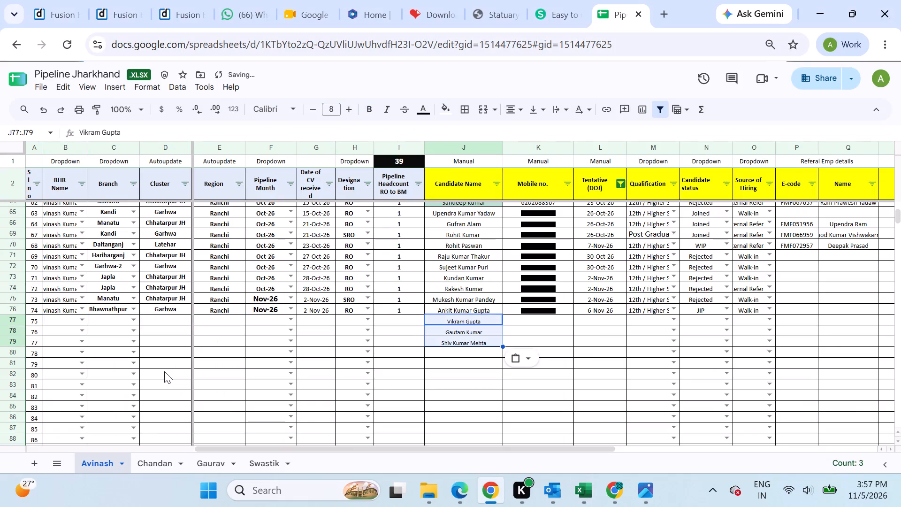
Fill the RHR Name from row 76 down to rows 77 to 79.
key(Left)
key(Left)
key(Left)
key(Left)
key(Left)
key(Left)
key(Left)
key(Left)
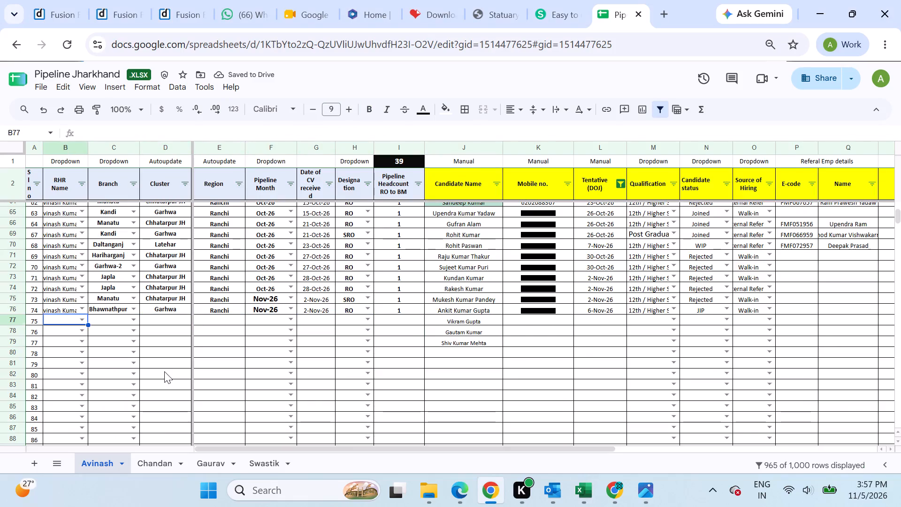
key(Up)
key(shift+Down)
key(shift+Down)
key(shift+Down)
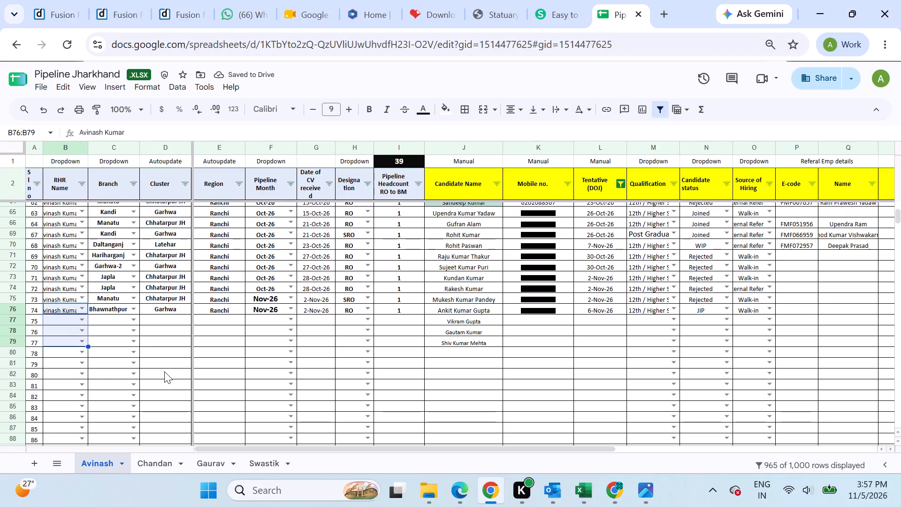
key(ctrl+d)
Set the Branch to Manatu for rows 77 and 78 and to Hariharganj for row 79.
key(Right)
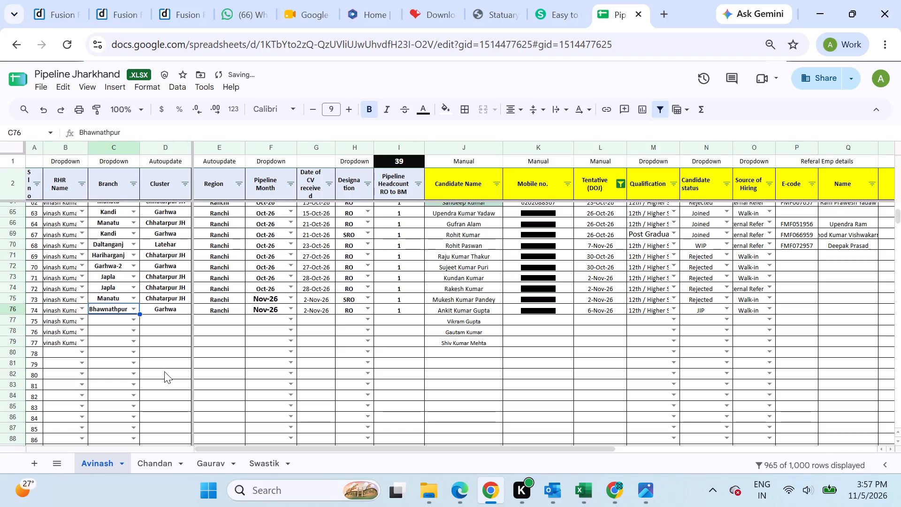
key(Down)
key(alt+Tab)
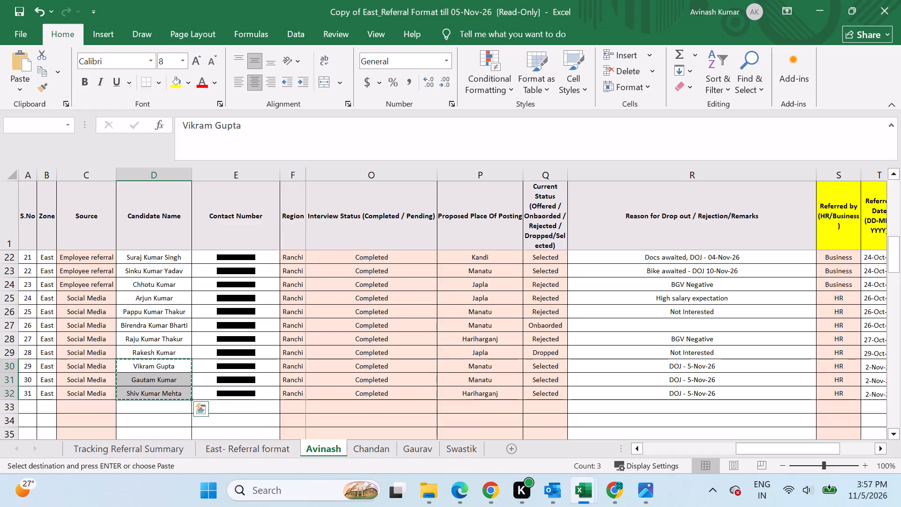
key(alt+Tab)
text(Ma)
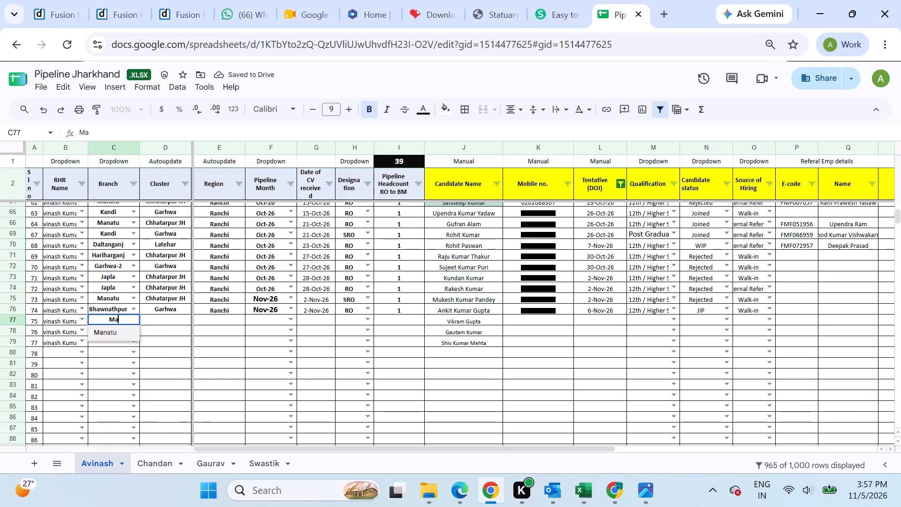
click(104, 336)
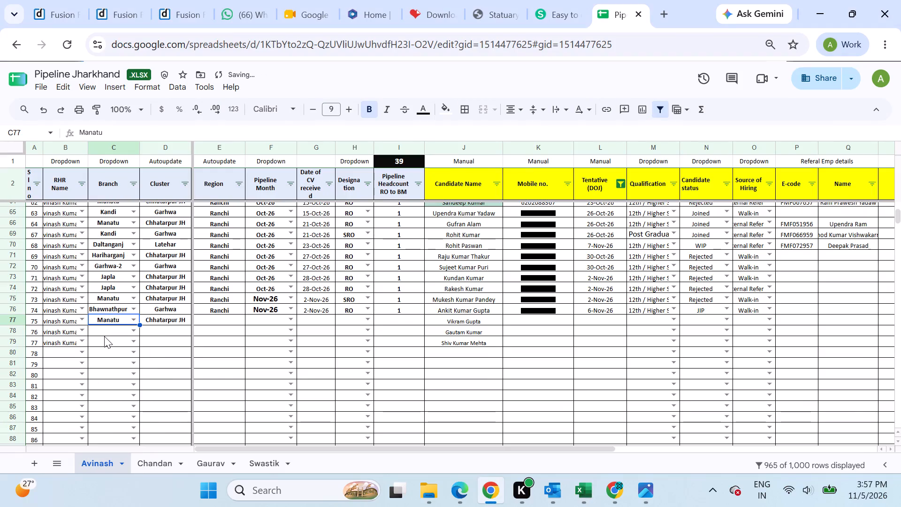
key(shift+Down)
key(ctrl+d)
key(Down)
key(Down)
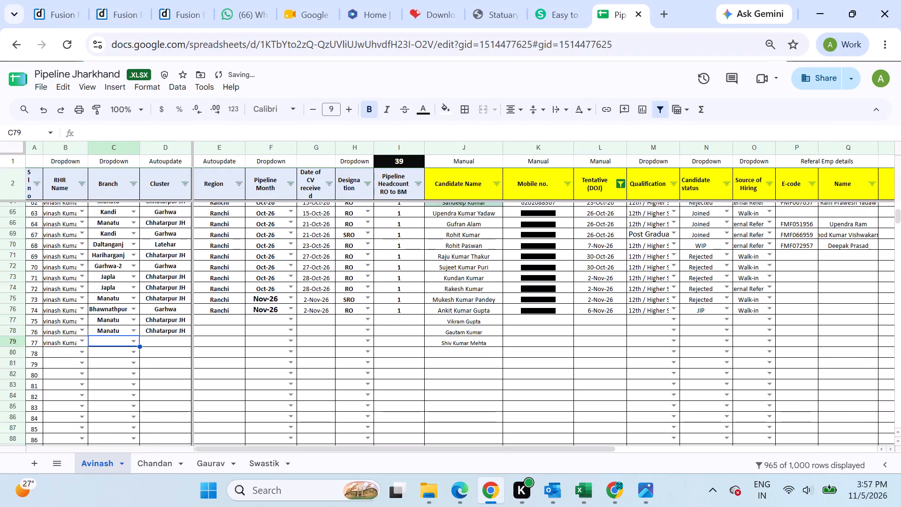
text(Ha)
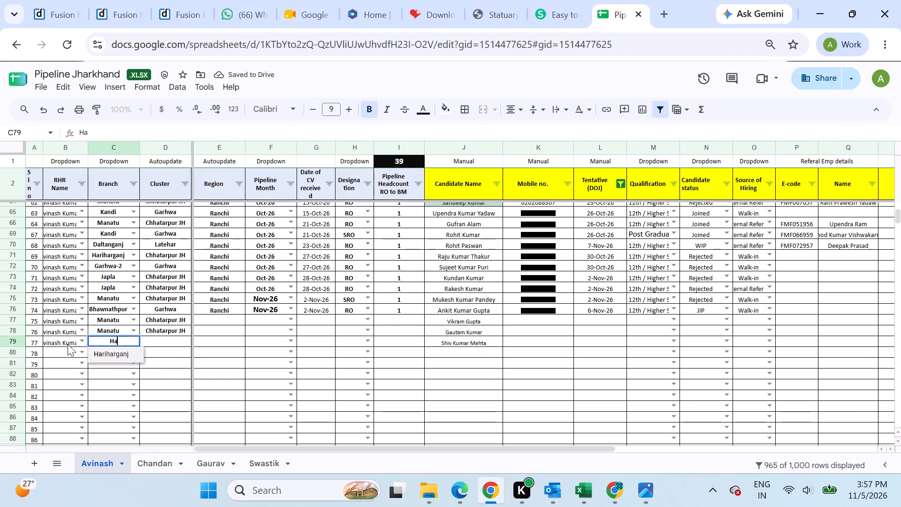
click(93, 356)
Fill the Region Ranchi from row 76 down to rows 77 to 79.
click(163, 320)
key(Right)
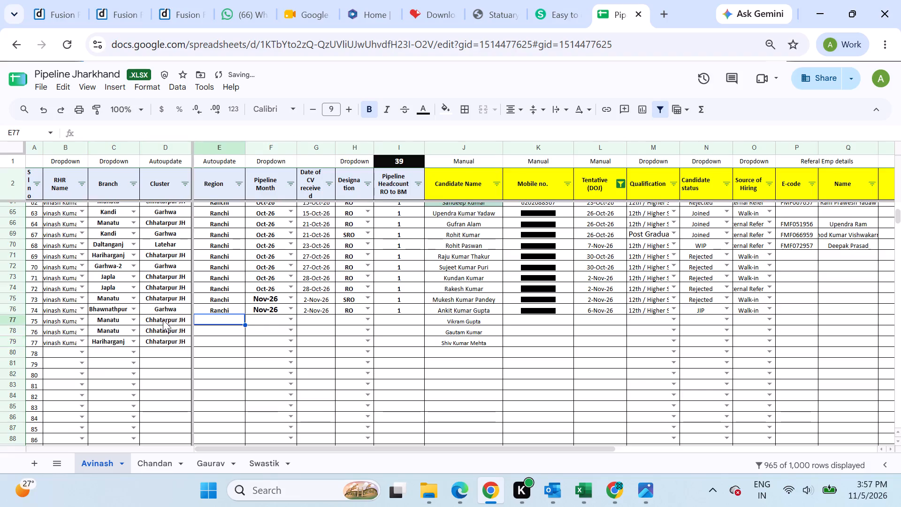
key(Up)
key(shift+Down)
key(shift+Down)
key(shift+Down)
key(ctrl+d)
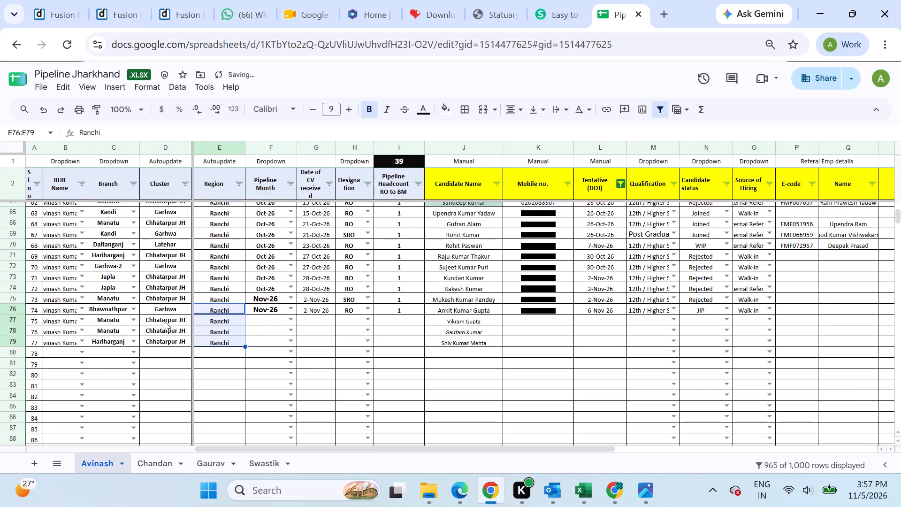
Switch to the East_Referral Format workbook and check the row 30 record from candidate name through to the Interview Date.
key(Right)
key(alt+Tab)
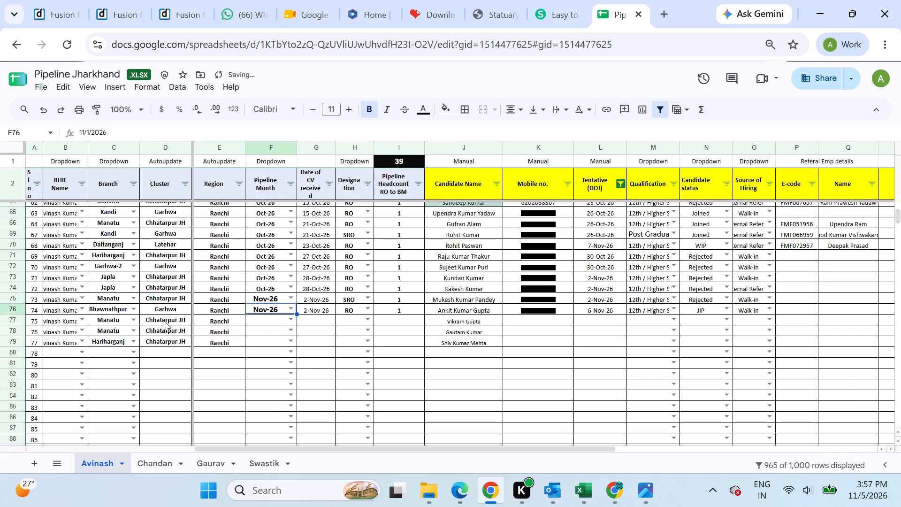
key(Right)
key(Right)
key(Right)
key(Right)
key(Right)
key(Right)
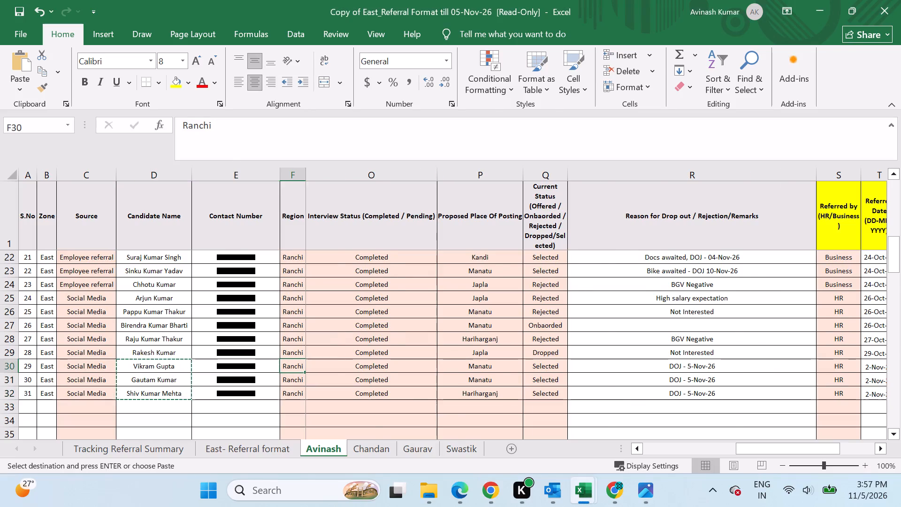
key(Right)
key(Right)
key(Right)
key(Right)
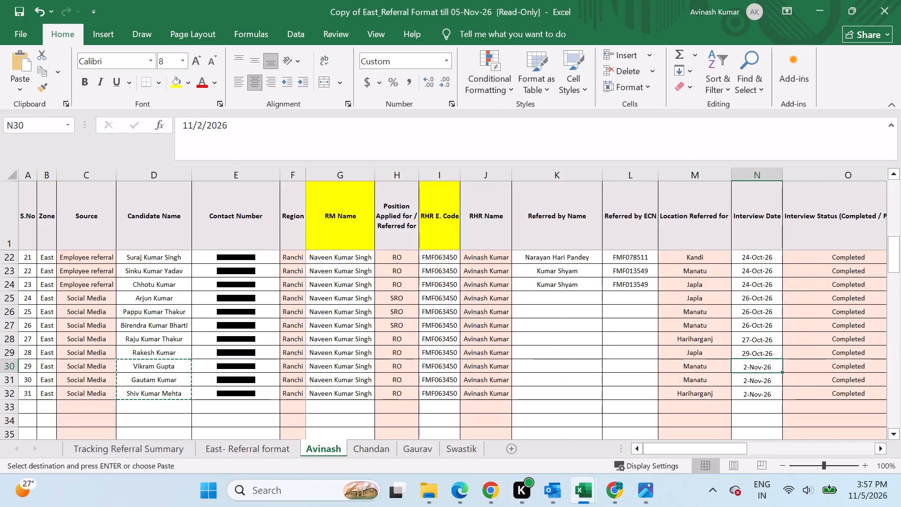
Continue along row 30 from interview status through current status, remarks and referred date to the Dropout date column.
key(Right)
key(Right)
key(Right)
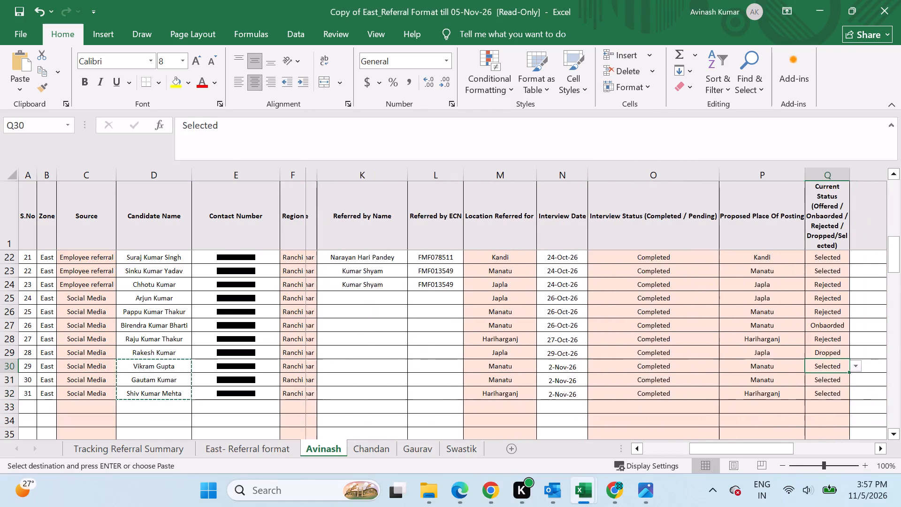
key(Right)
key(Left)
key(Right)
key(Right)
key(Right)
key(Right)
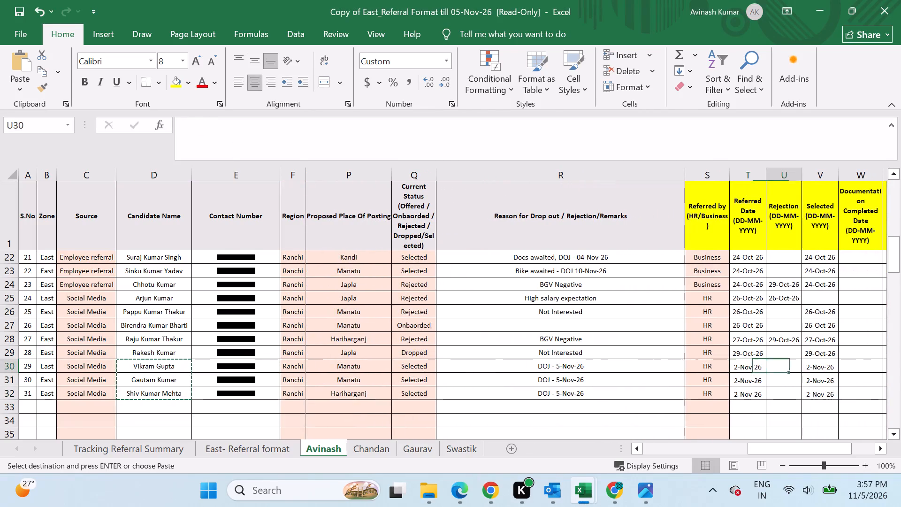
key(Right)
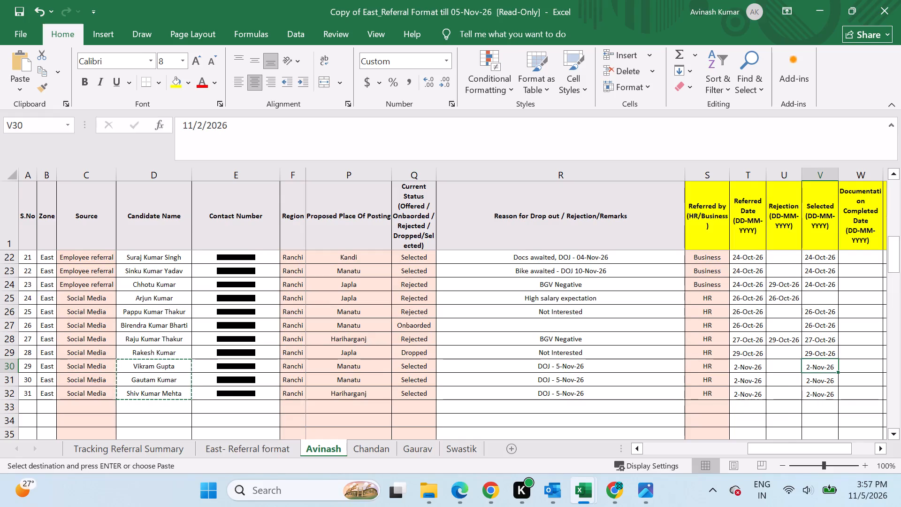
key(Right)
key(Right)
key(Right)
key(Right)
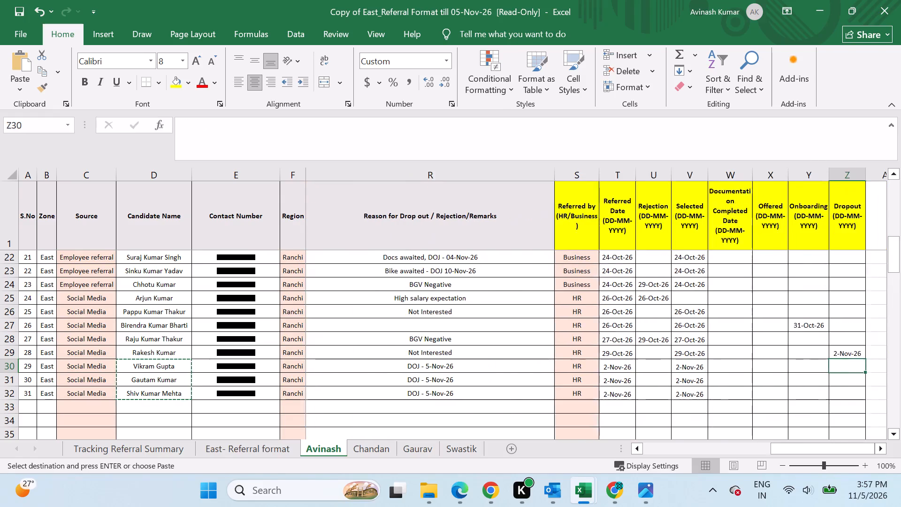
key(Right)
Review row 30 backwards from the date columns to the serial number.
key(Left)
key(Left)
key(Left)
key(Left)
key(Left)
key(Left)
key(Left)
key(Left)
key(Left)
key(Left)
key(Left)
key(Left)
key(Left)
key(Left)
key(Left)
key(Left)
key(Left)
key(Left)
key(Left)
key(Left)
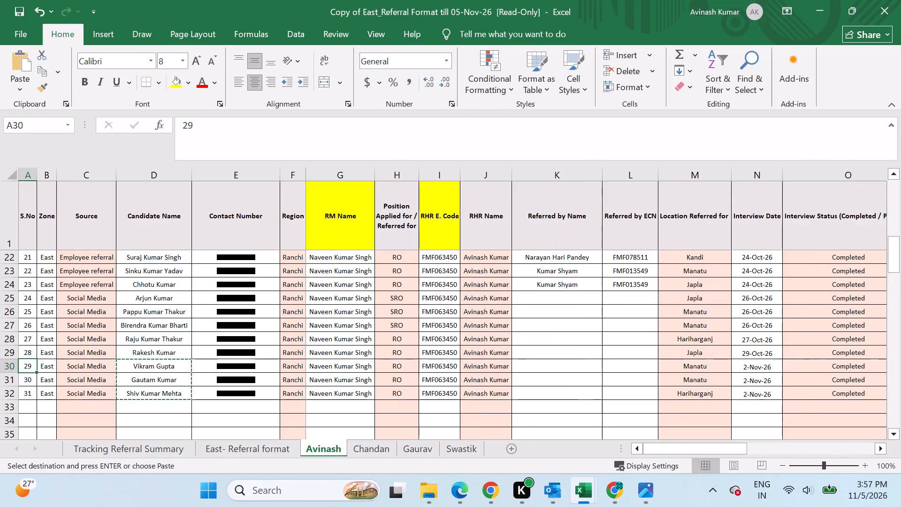
Return to the Pipeline Jharkhand spreadsheet and fill the Pipeline Month Nov-26 from row 76 down to rows 77 to 79.
key(alt+Tab)
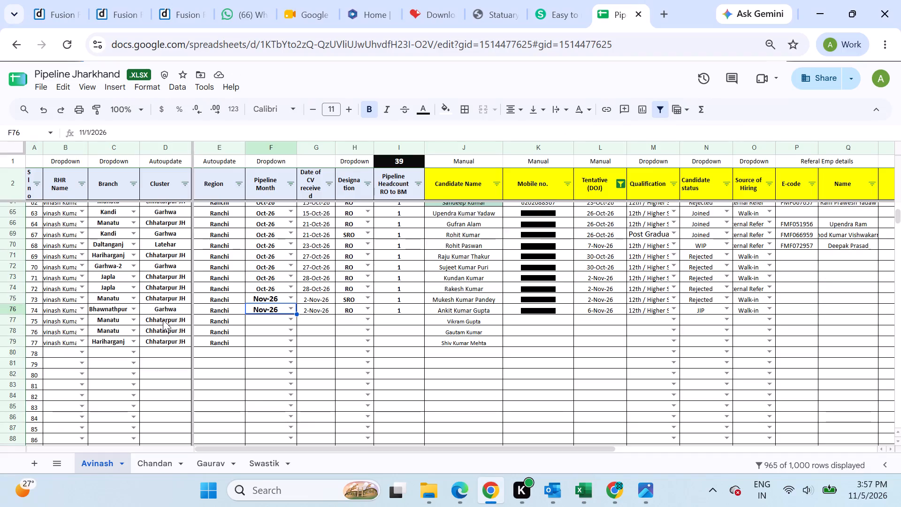
key(Down)
key(Up)
key(shift+Down)
key(shift+Down)
key(shift+Down)
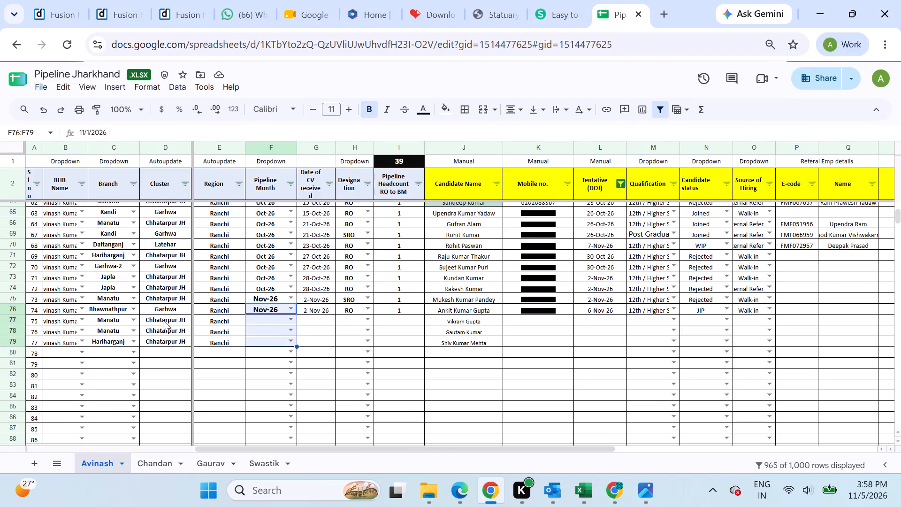
key(ctrl+d)
Change the Date of CV received in row 76 to 3-Nov-26.
key(Down)
key(Right)
key(Up)
key(shift+Down)
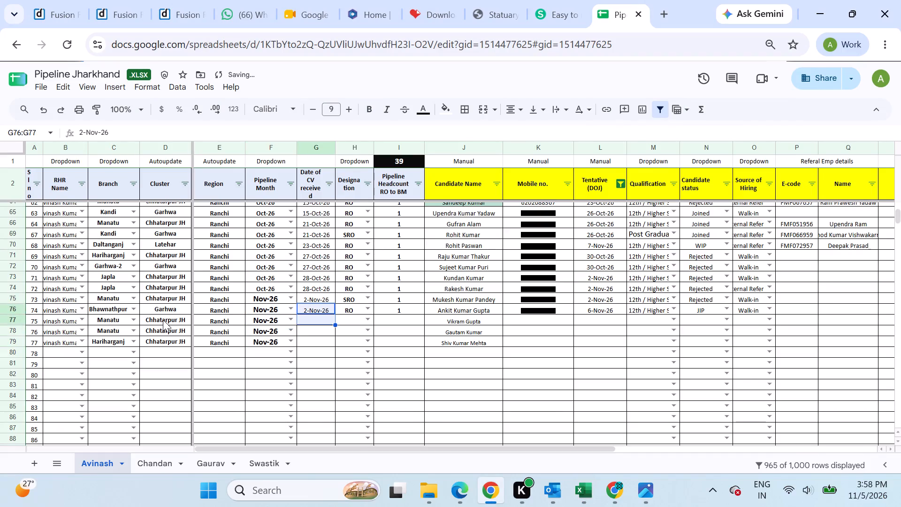
key(shift+Down)
key(Down)
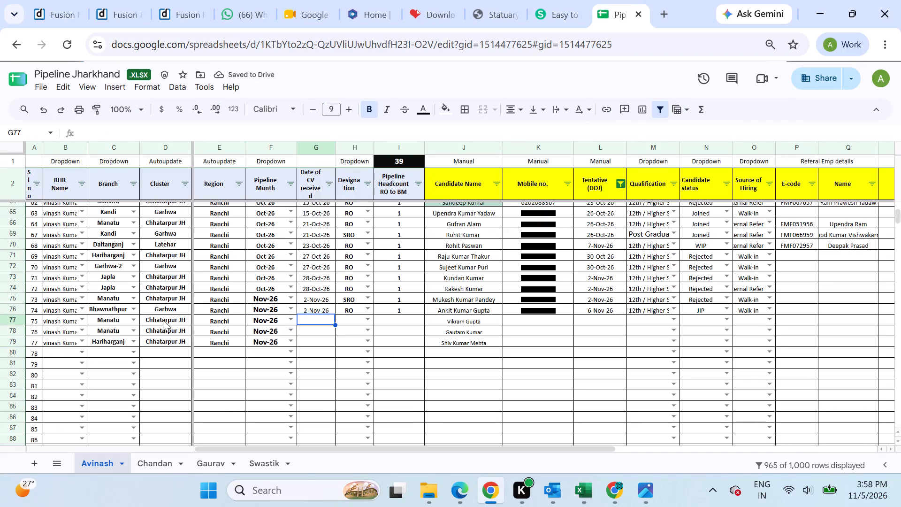
key(Up)
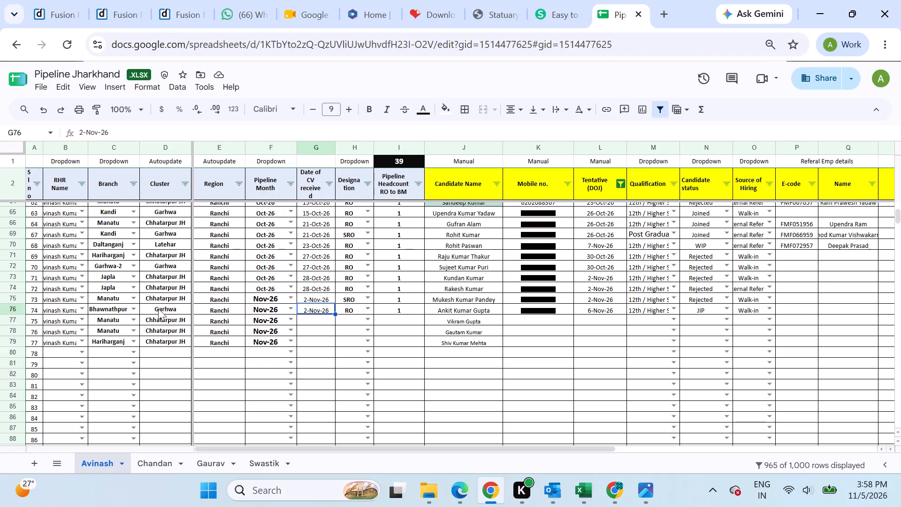
double_click(311, 308)
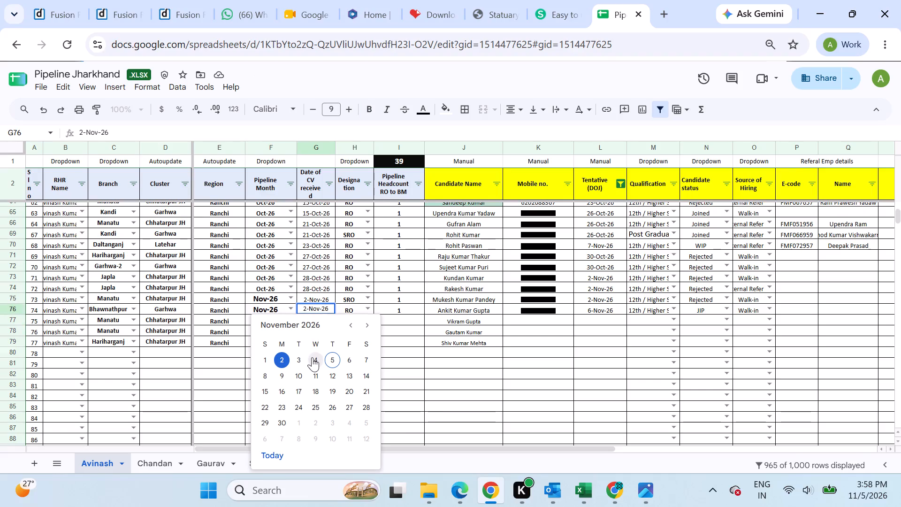
click(303, 357)
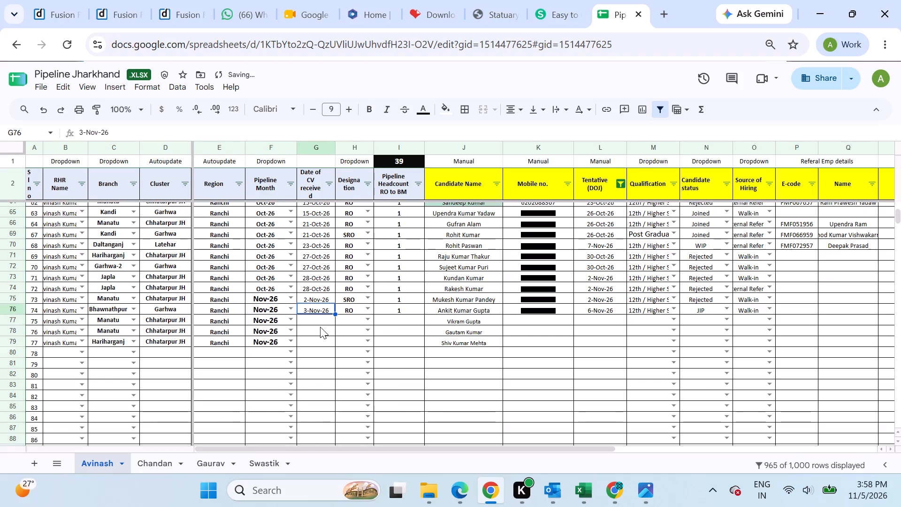
Copy the 2-Nov-26 CV received date from row 75 into row 77 and fill it down to rows 78 and 79.
click(320, 322)
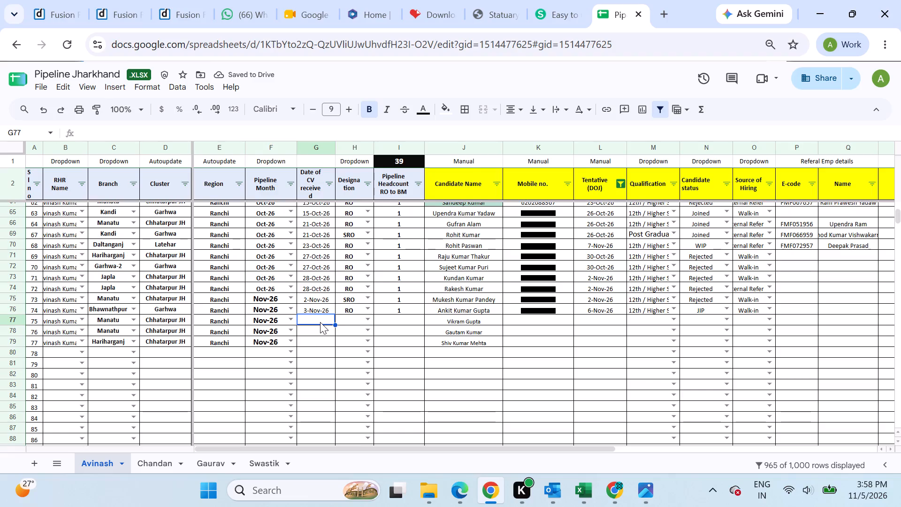
double_click(320, 322)
click(318, 330)
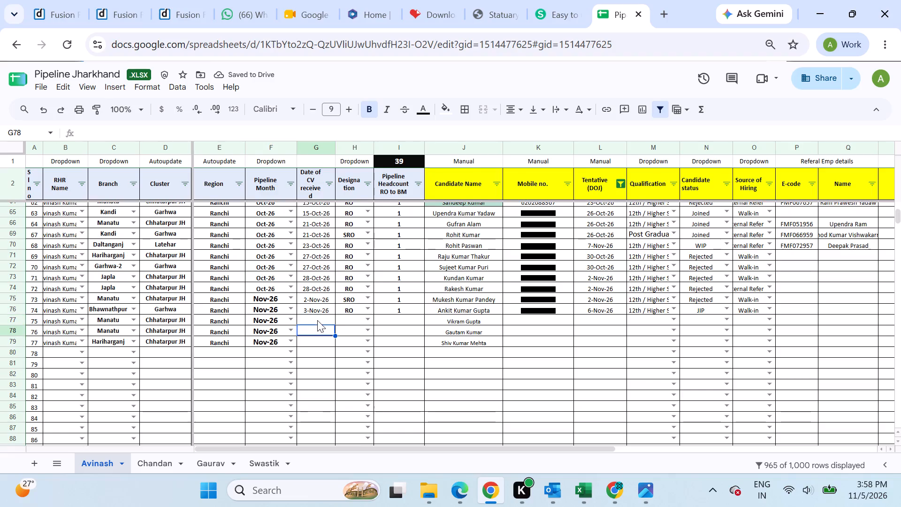
click(317, 320)
key(Up)
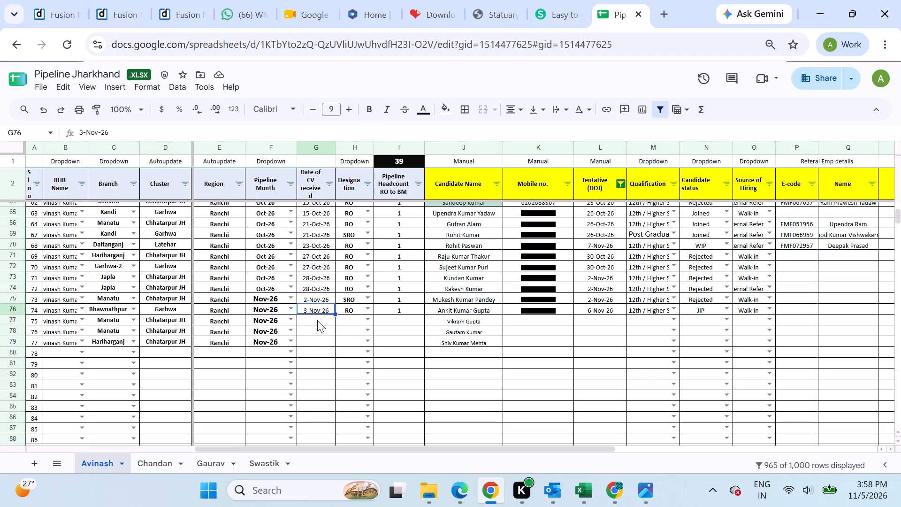
key(Up)
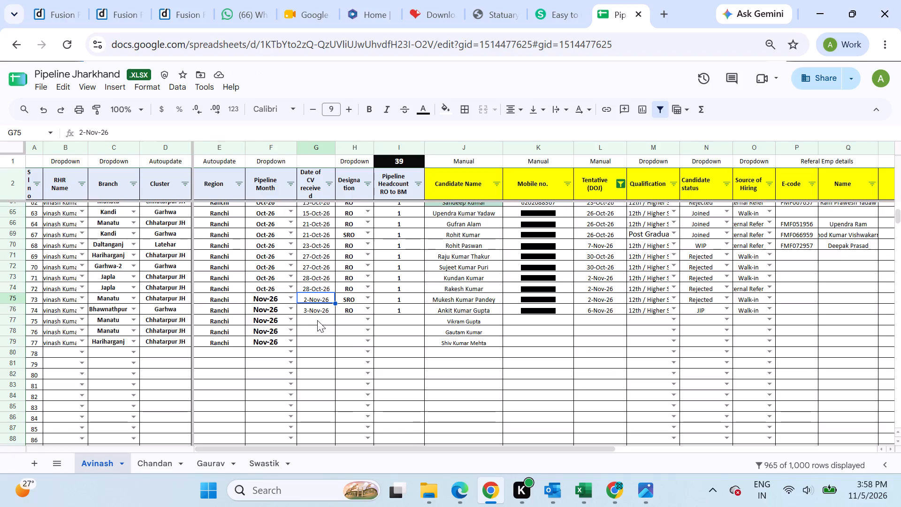
key(ctrl+c)
key(Down)
key(Down)
key(ctrl+v)
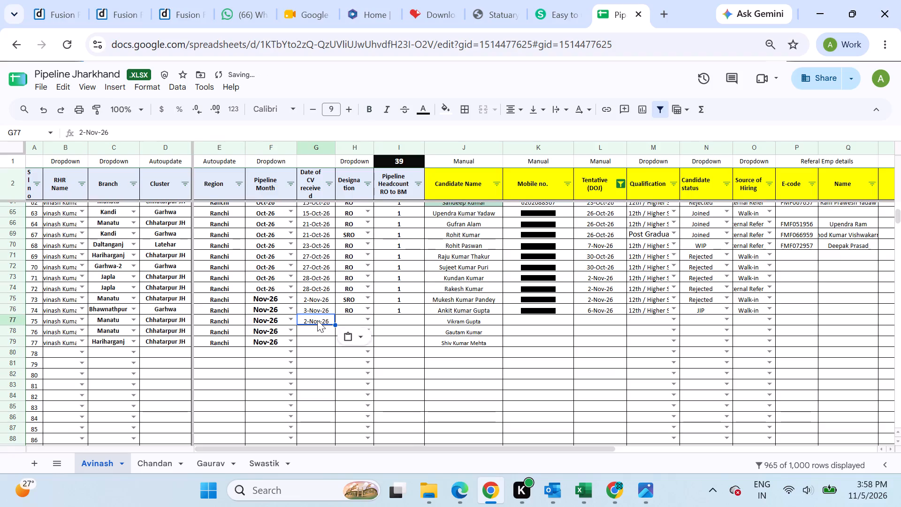
key(shift+Down)
key(shift+Down)
key(ctrl+d)
Fill the Pipeline Headcount value 1 from row 76 down to rows 77 to 79.
key(Right)
key(Right)
key(Right)
key(Right)
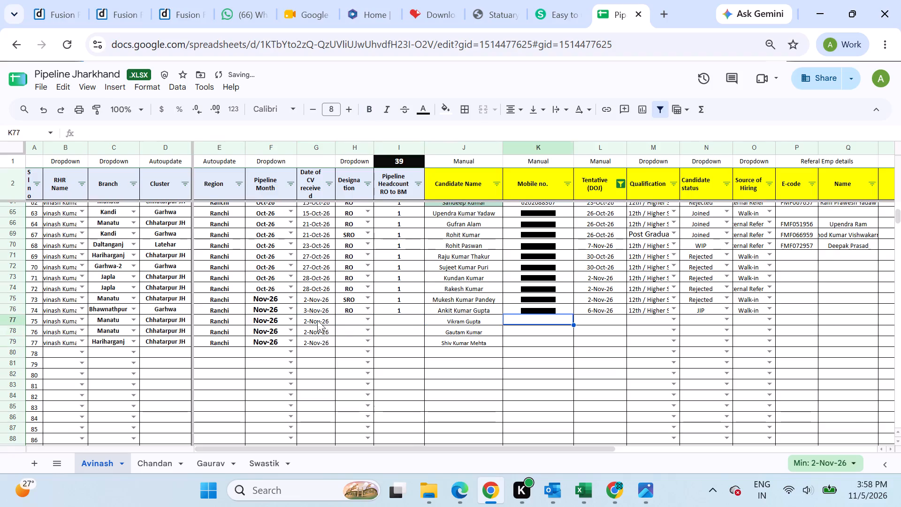
key(Left)
key(Left)
key(Up)
key(shift+Down)
key(shift+Down)
key(shift+Down)
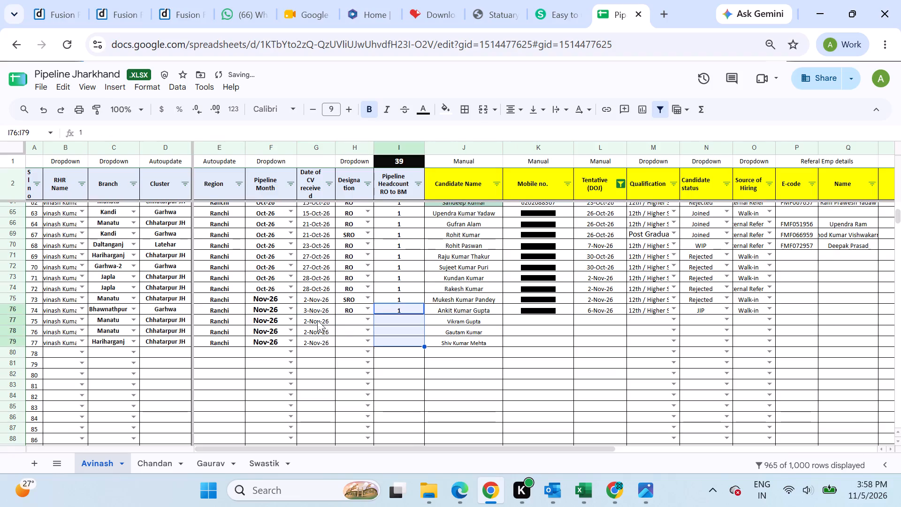
key(ctrl+d)
Fill the Designation RO from row 76 down to rows 77 and 78, and change row 78 to SRO.
key(Left)
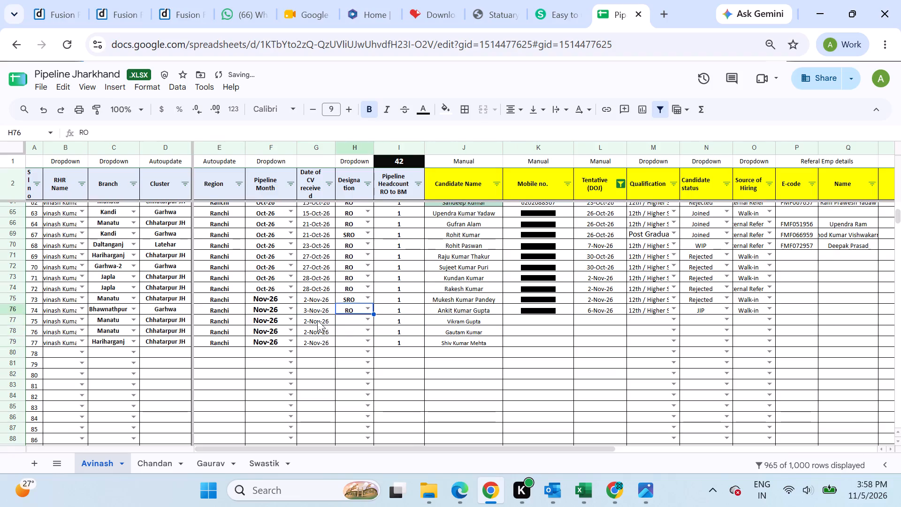
key(shift+Down)
key(shift+Down)
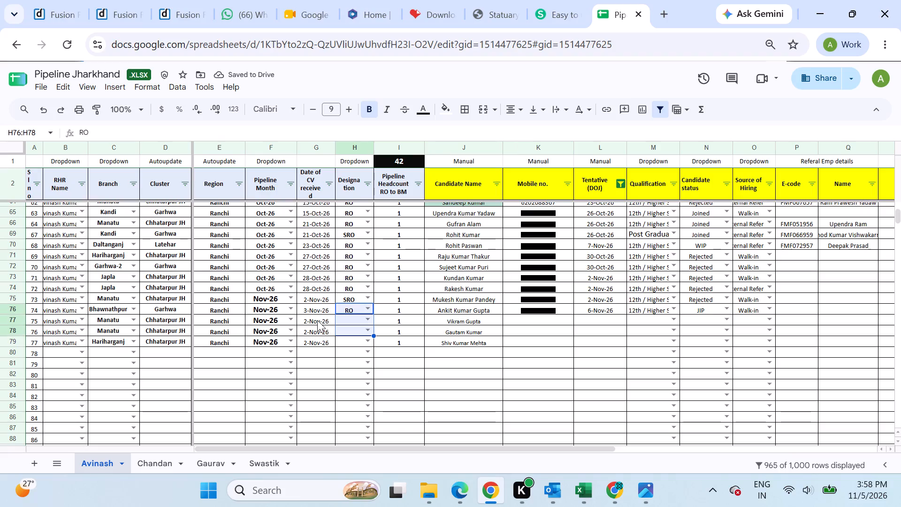
key(ctrl+d)
double_click(357, 330)
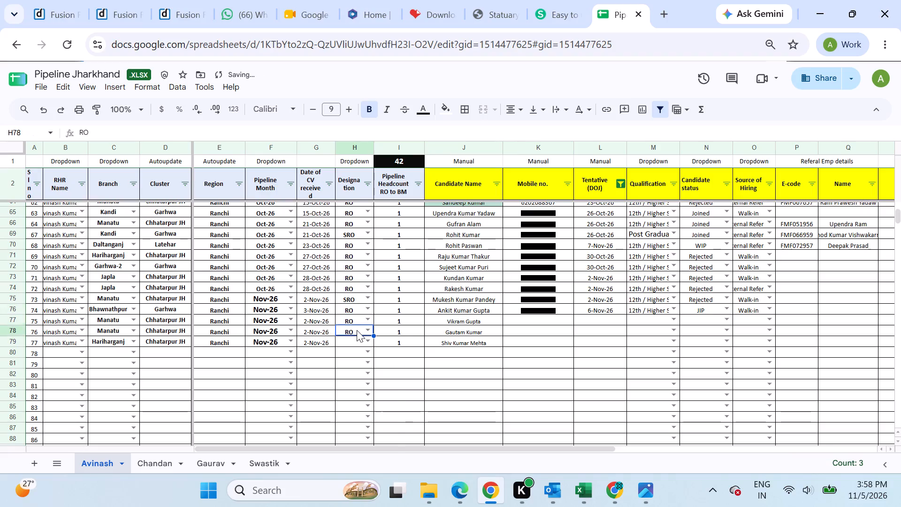
click(349, 385)
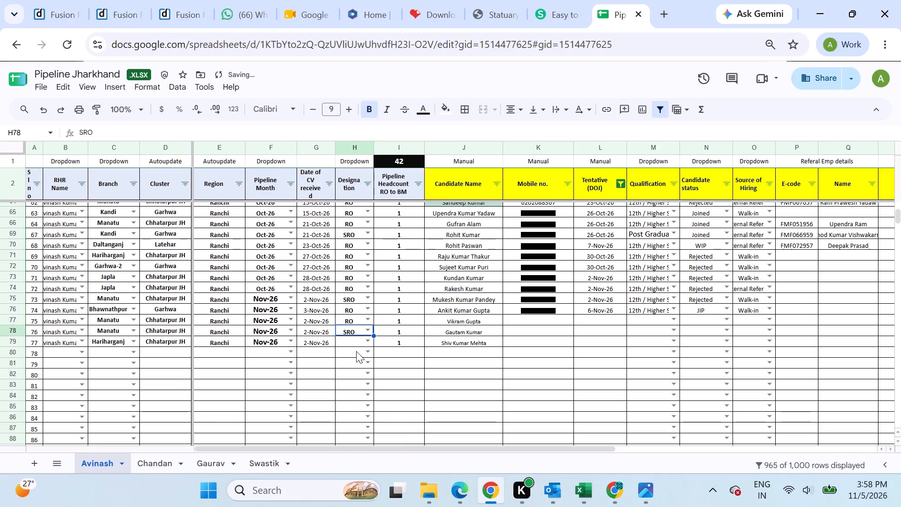
click(352, 343)
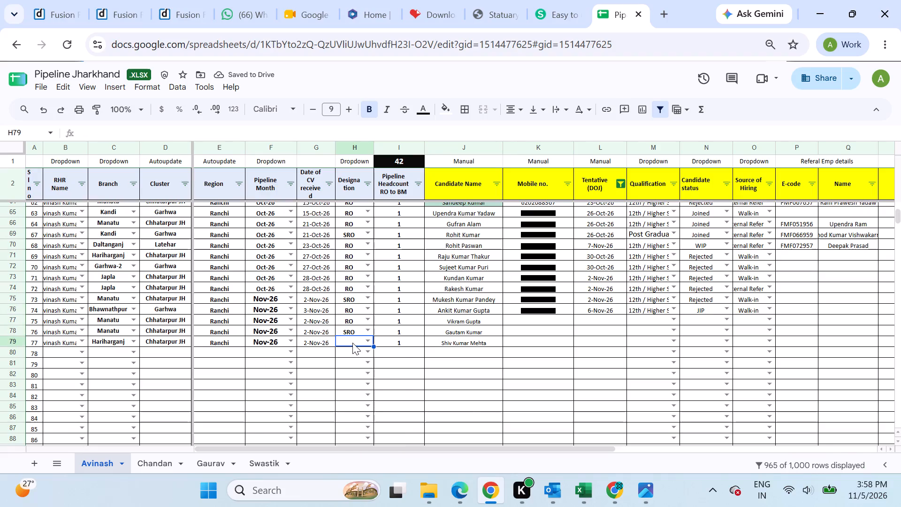
Switch to the East_Referral Format workbook and copy the Contact Number cells in rows 30 to 32.
key(Right)
key(Right)
key(alt+Tab)
key(Right)
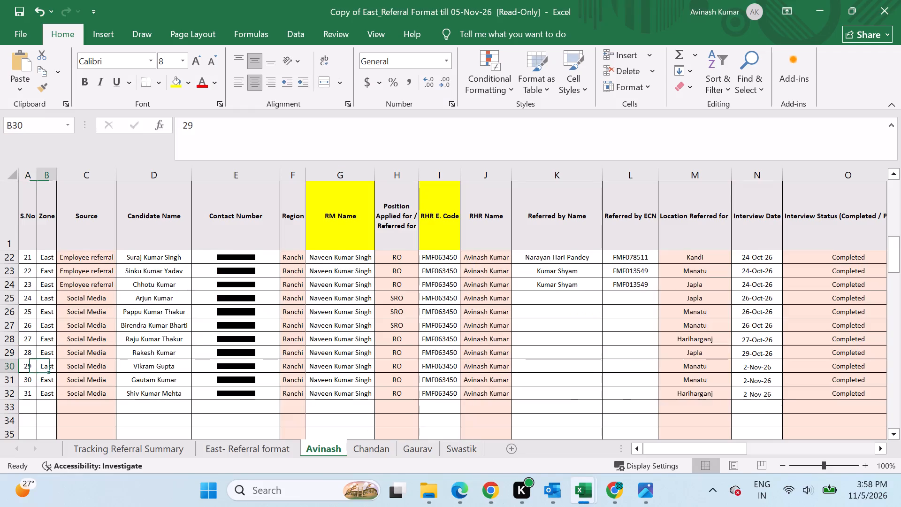
key(Left)
key(Right)
key(Right)
key(Right)
key(Right)
key(shift+Down)
key(shift+Down)
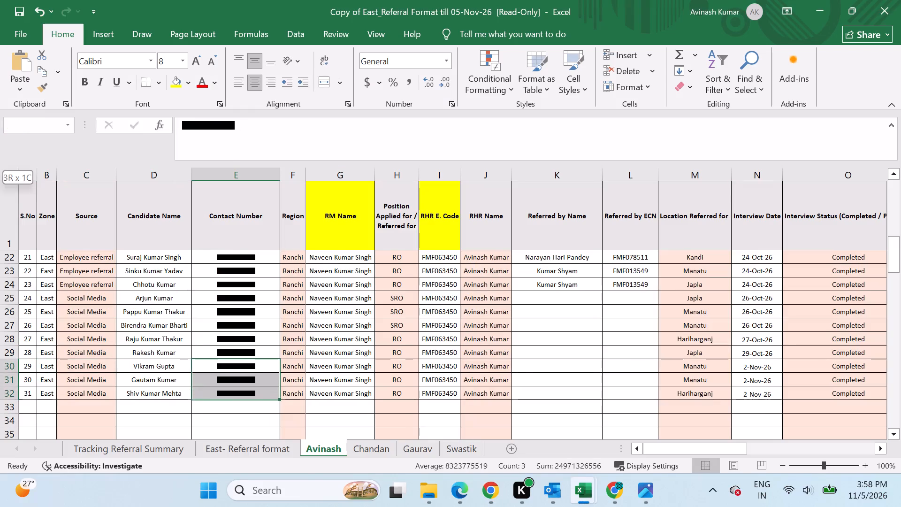
key(ctrl+c)
Return to the Pipeline Jharkhand spreadsheet and paste the three contact numbers into Mobile no. for rows 77 to 79.
key(alt+Tab)
key(Right)
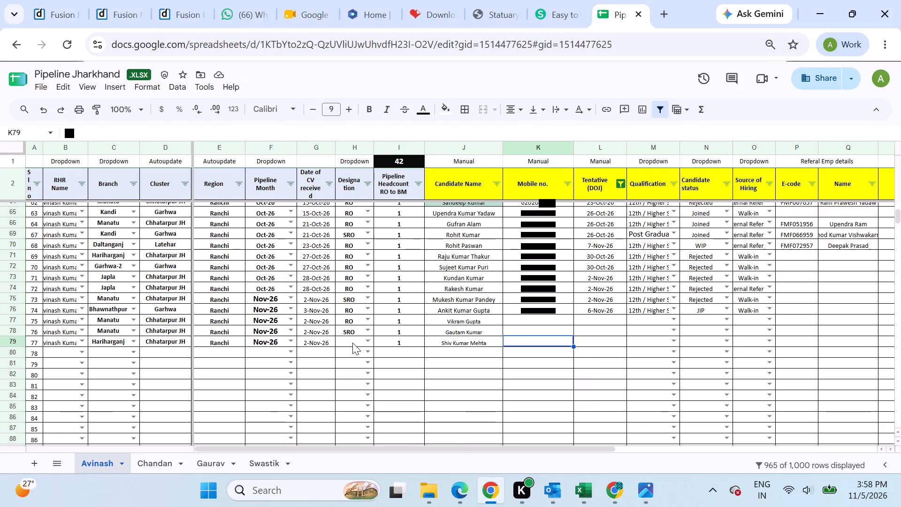
key(Up)
key(Up)
key(ctrl+v)
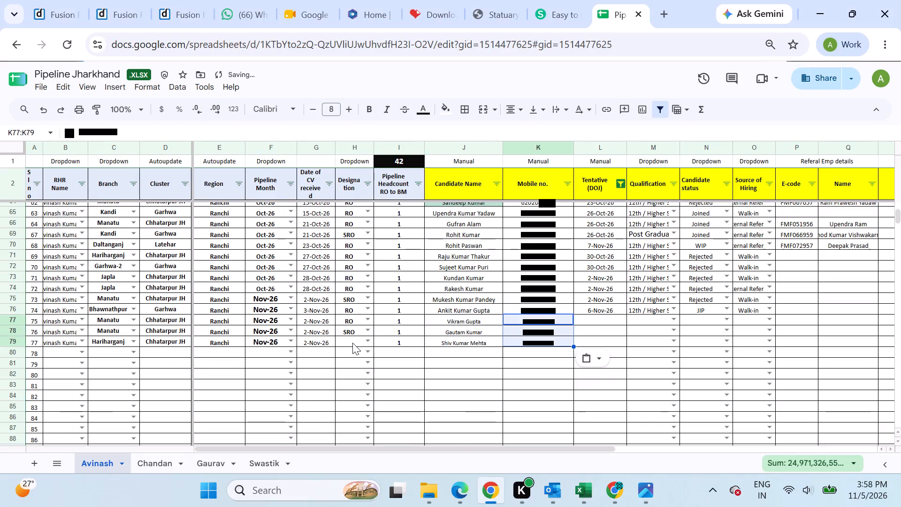
Fill the Qualification 12th / Higher Secondary from row 76 down to rows 77 to 79.
key(Right)
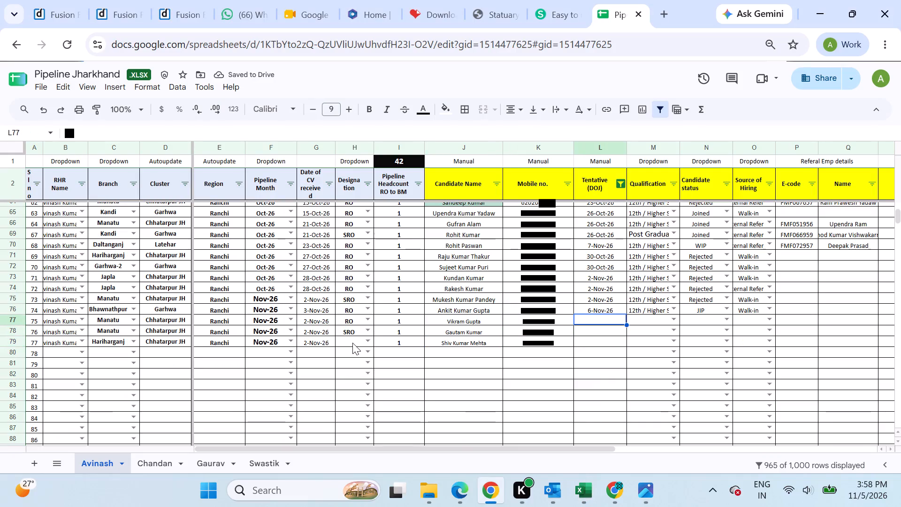
key(Right)
key(Up)
key(shift+Down)
key(shift+Down)
key(shift+Down)
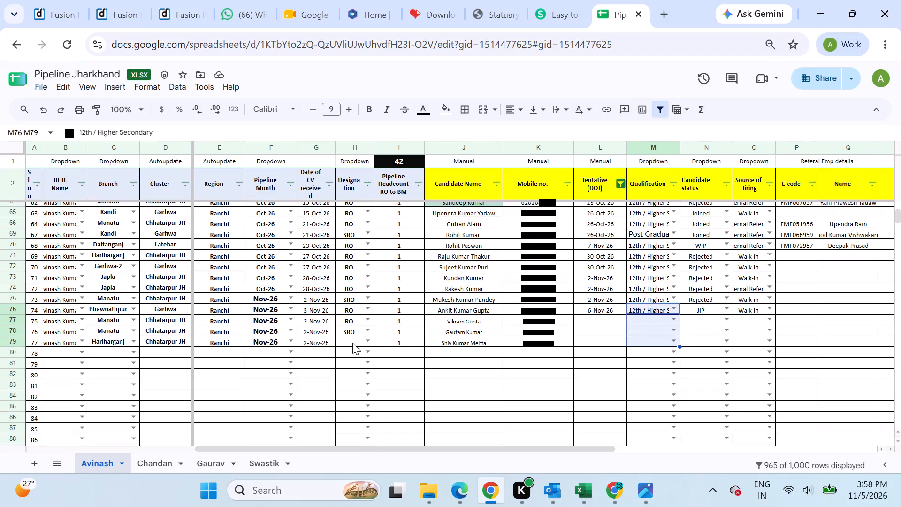
key(ctrl+d)
Set the row 77 Candidate status to Rejected and fill its Source of Hiring with Walk-in from row 76.
key(Right)
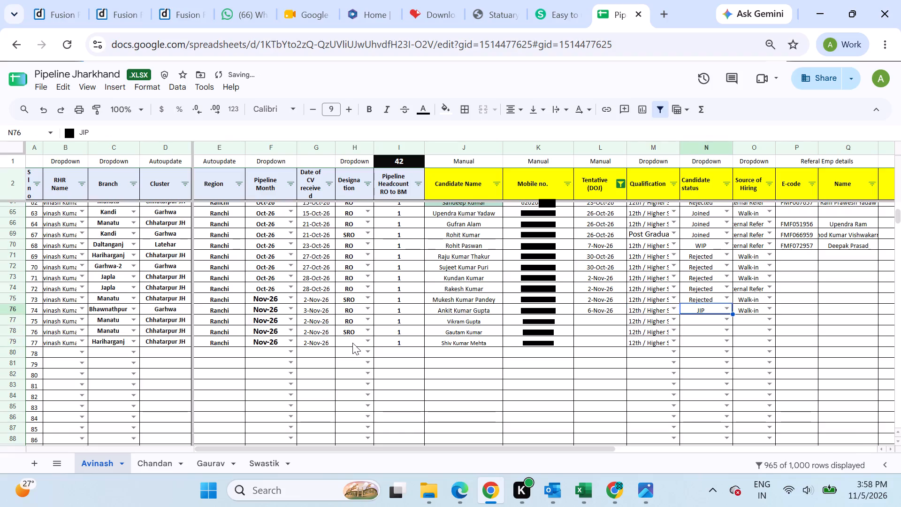
key(Down)
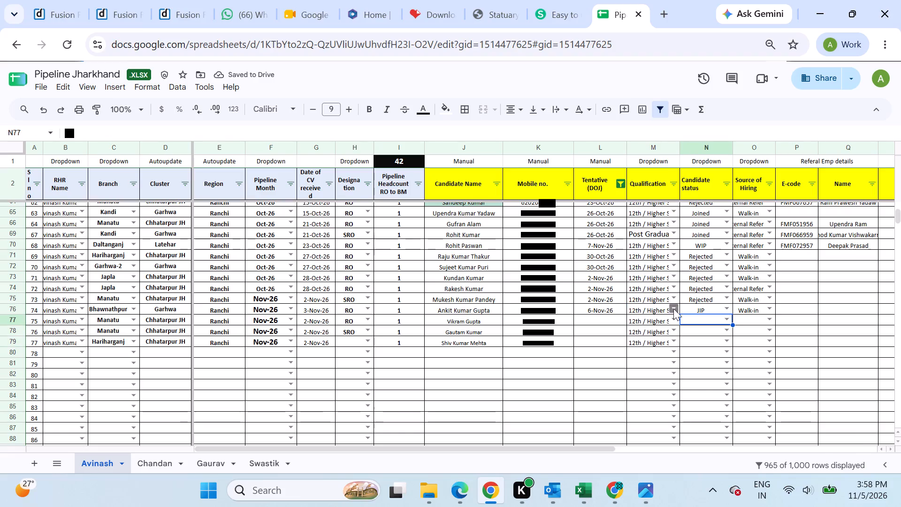
click(724, 320)
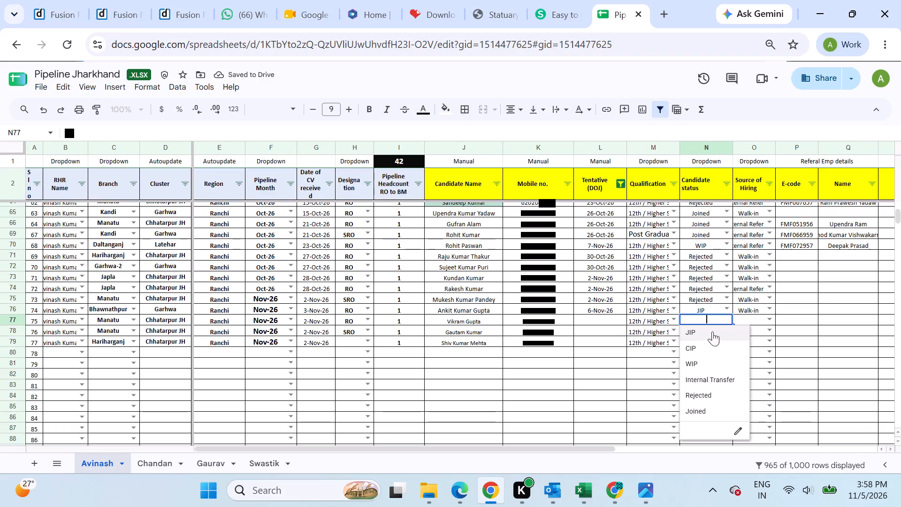
click(703, 392)
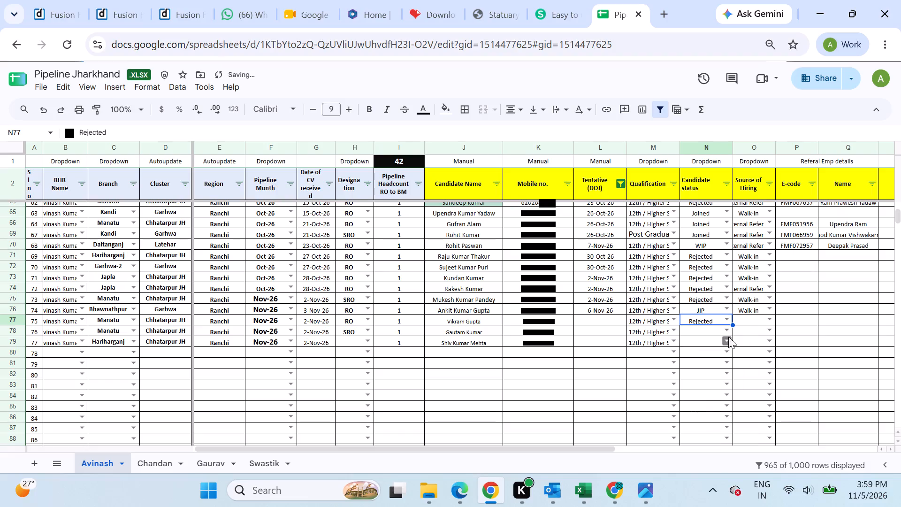
click(744, 316)
key(Up)
key(shift+Down)
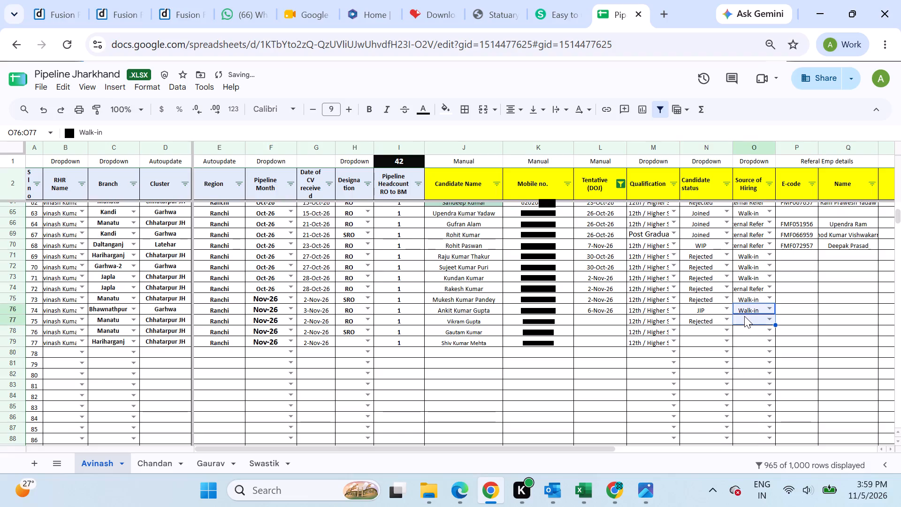
key(ctrl+d)
Fill the Candidate status Rejected and the Source of Hiring Walk-in from row 77 down to row 78.
key(Down)
key(Left)
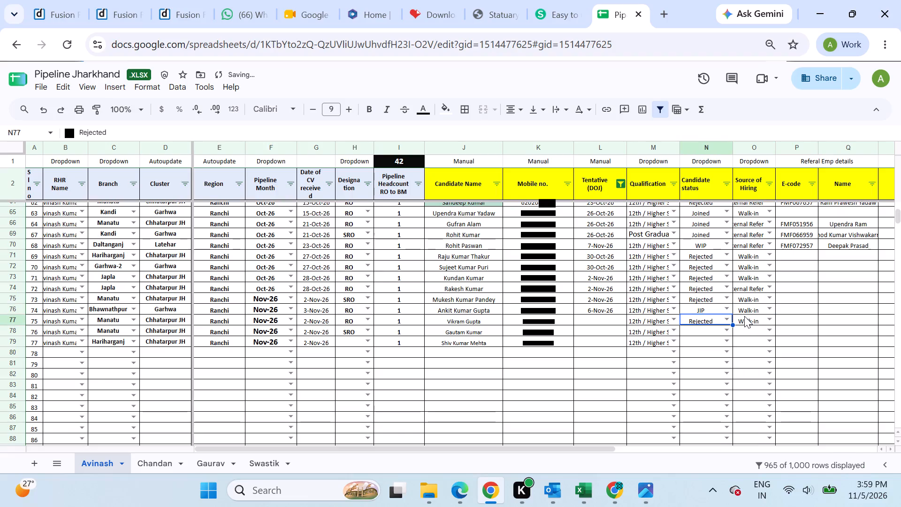
key(shift+Down)
key(ctrl+d)
key(Right)
key(shift+Down)
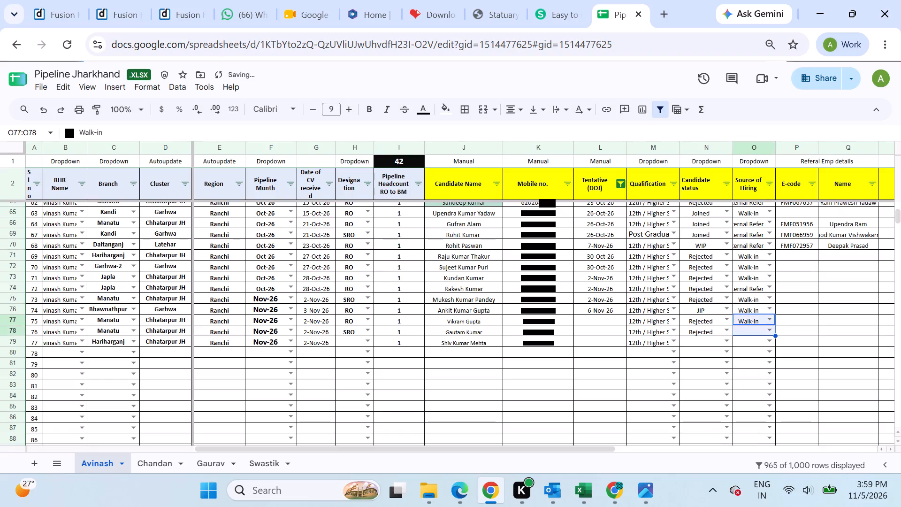
key(ctrl+d)
Copy the Tentative (DOJ) date 2-Nov-26 from row 75 into row 77.
key(Left)
key(Left)
key(Left)
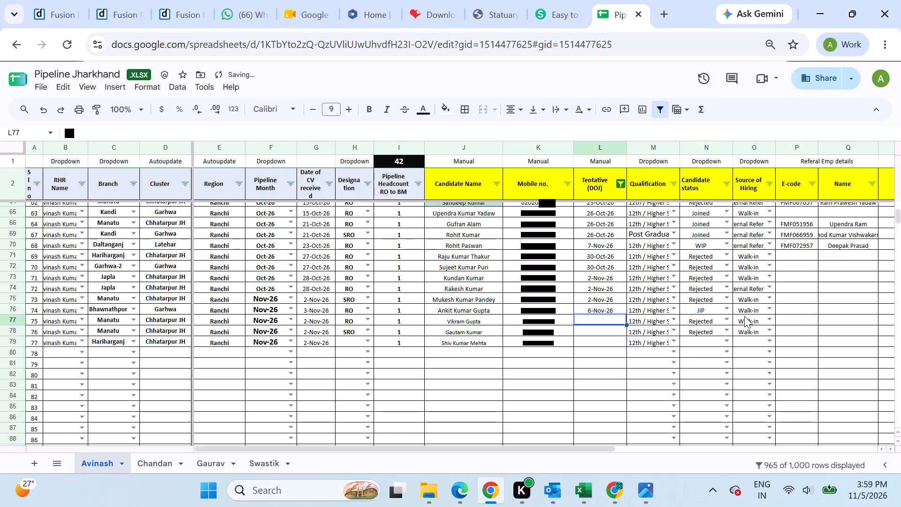
key(Up)
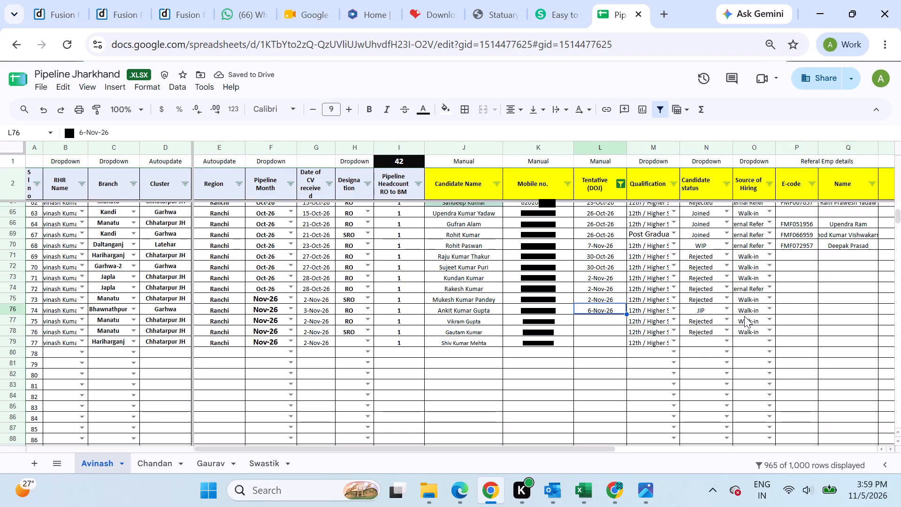
key(Down)
key(Up)
key(Up)
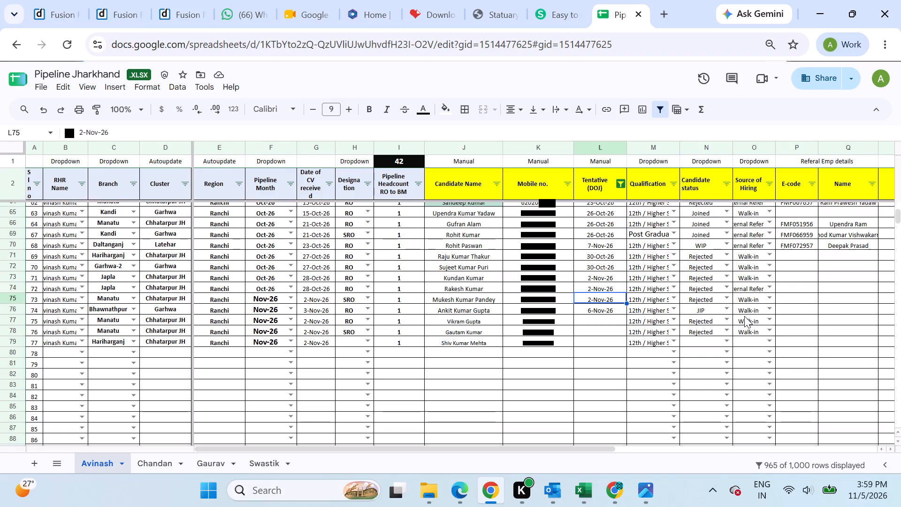
key(Down)
key(Down)
key(Up)
key(Up)
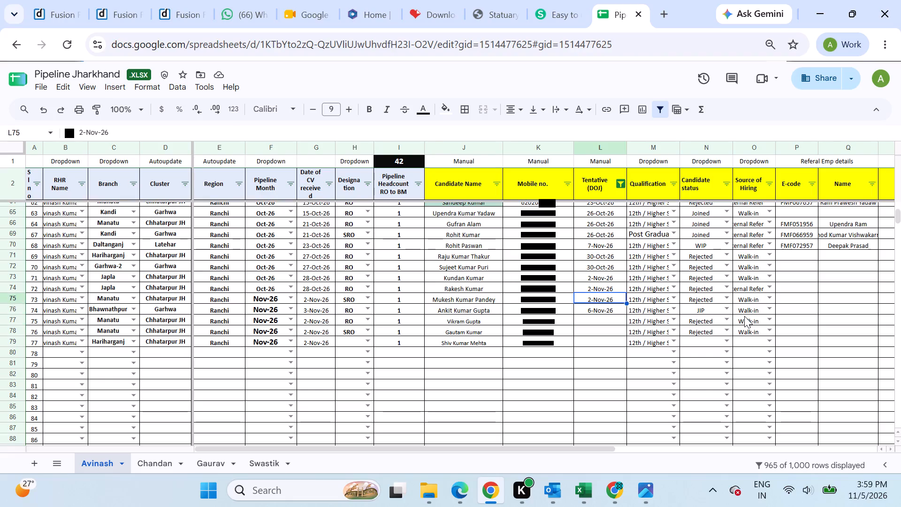
key(ctrl+c)
key(Down)
key(Down)
key(ctrl+v)
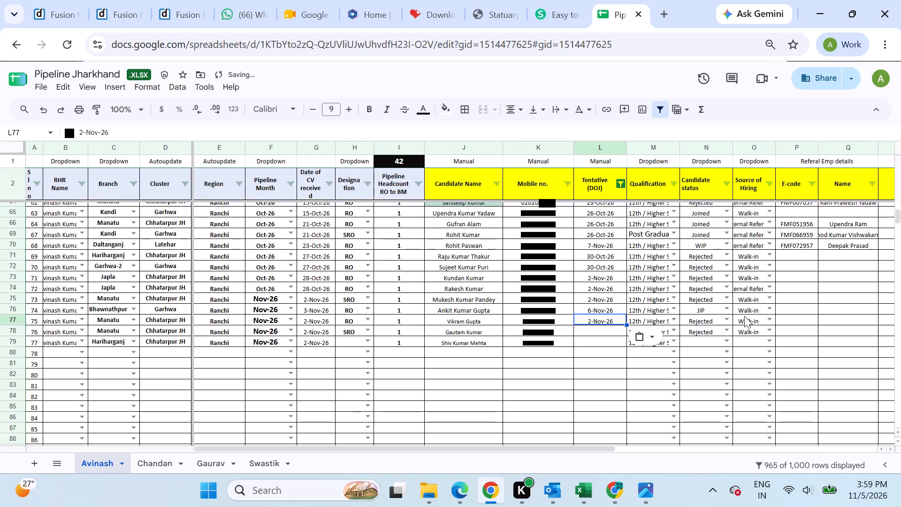
Fill the Tentative (DOJ) date 2-Nov-26 from row 77 down to row 78.
key(shift+Down)
key(ctrl+d)
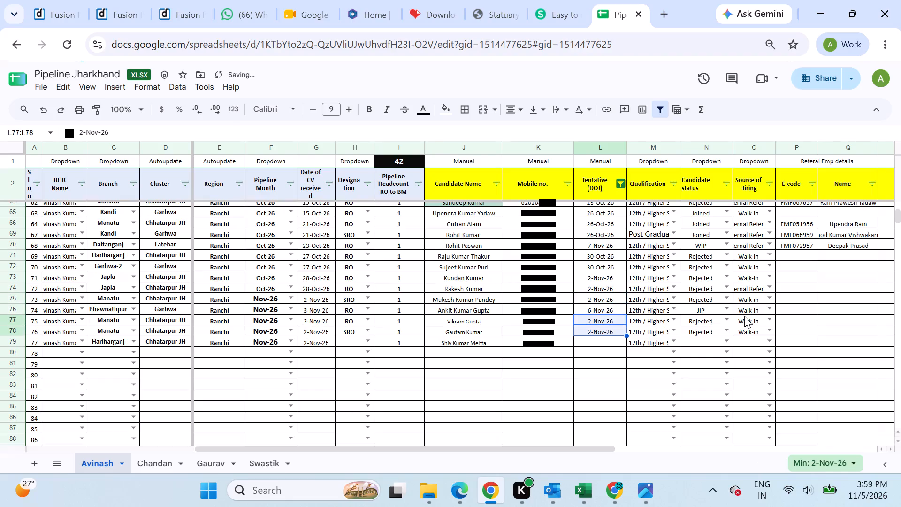
Enter the Remarks "Not Intersted" for row 77 and "Salary issue" for row 78.
key(Right)
key(Right)
key(Right)
key(Right)
key(Right)
key(Right)
key(Right)
key(Left)
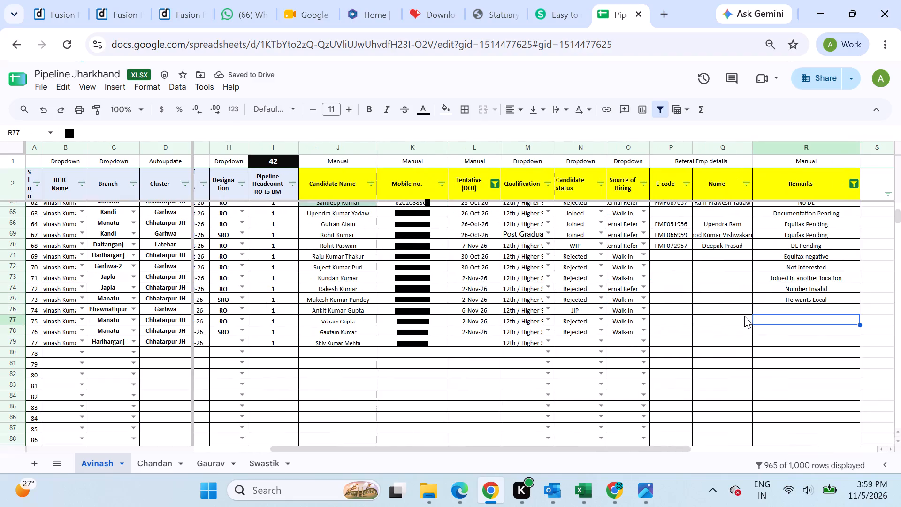
text(Not)
key(space)
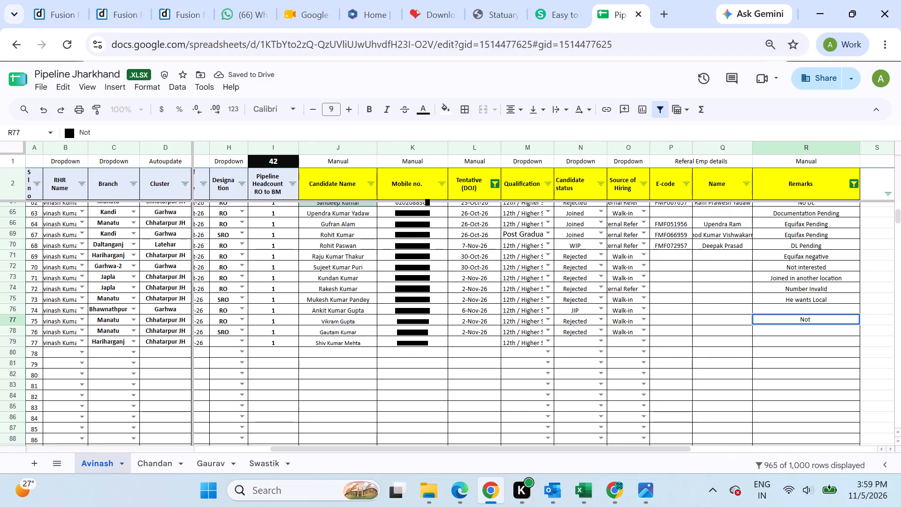
text(Intersted)
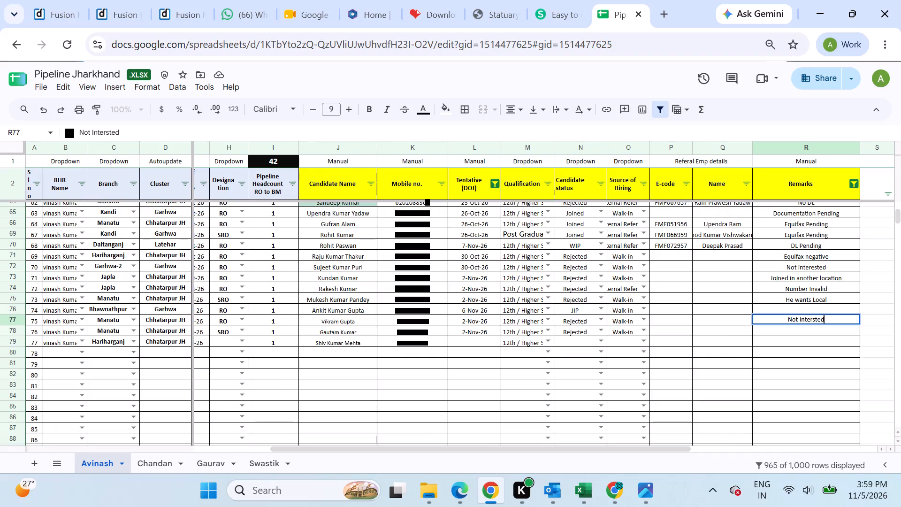
key(Down)
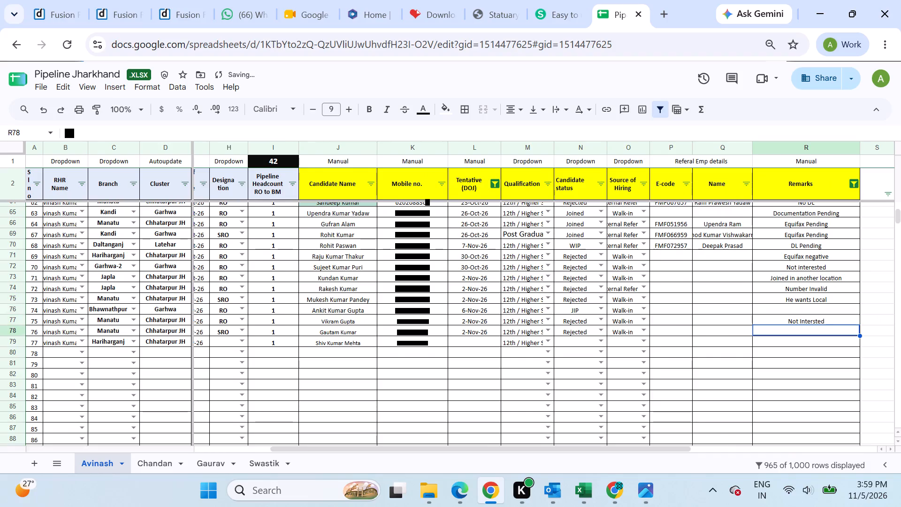
text(Sala)
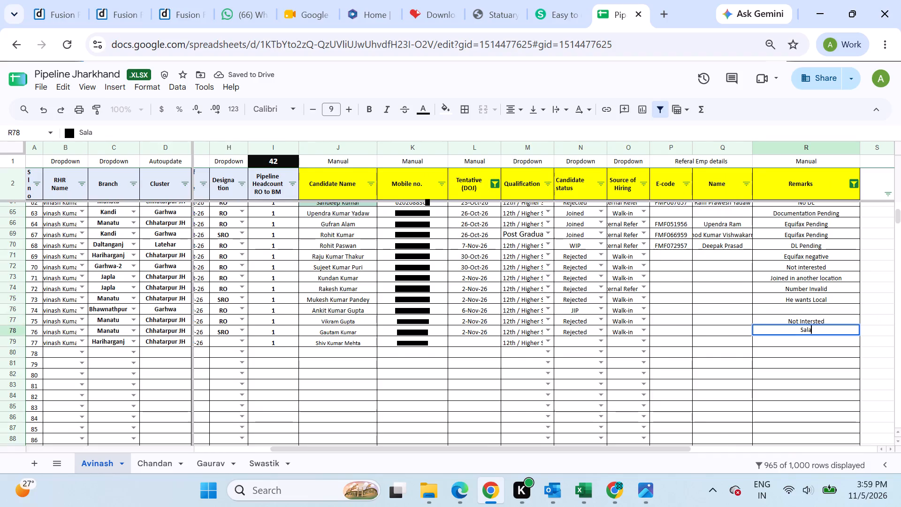
text(ry issue)
key(Down)
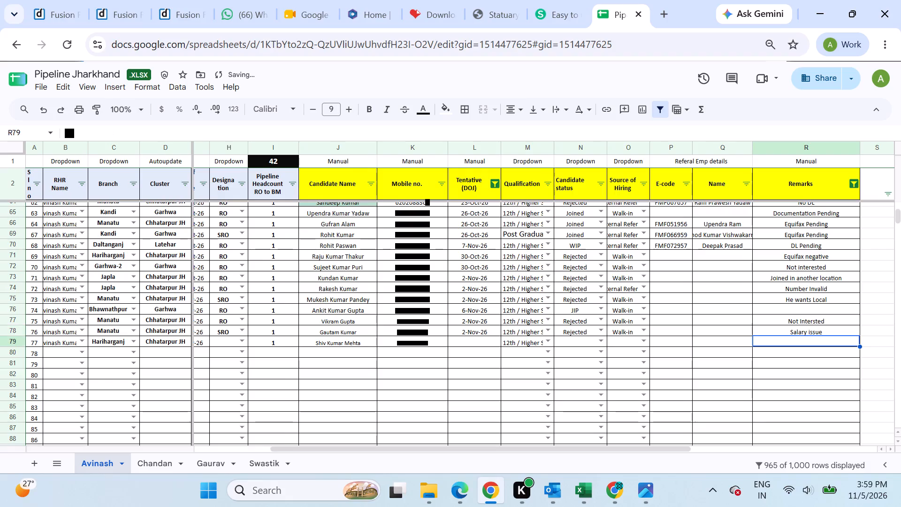
Review the row 79 entries across the branch, date, designation, candidate and recruitment columns for details still missing.
key(Left)
key(Left)
key(Left)
key(Left)
key(Left)
key(Left)
key(Left)
key(Left)
key(Left)
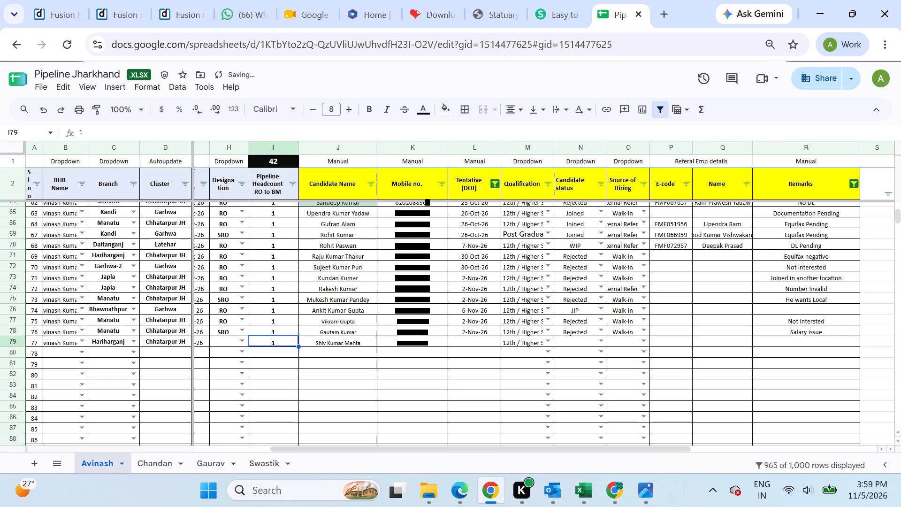
key(Left)
key(Left)
key(Left)
key(Left)
key(Left)
key(Left)
key(Left)
key(Left)
key(Left)
key(Left)
key(Left)
key(Left)
key(Left)
key(Left)
key(Left)
key(Left)
key(Left)
key(Left)
key(Left)
key(Left)
key(Left)
key(Right)
key(Right)
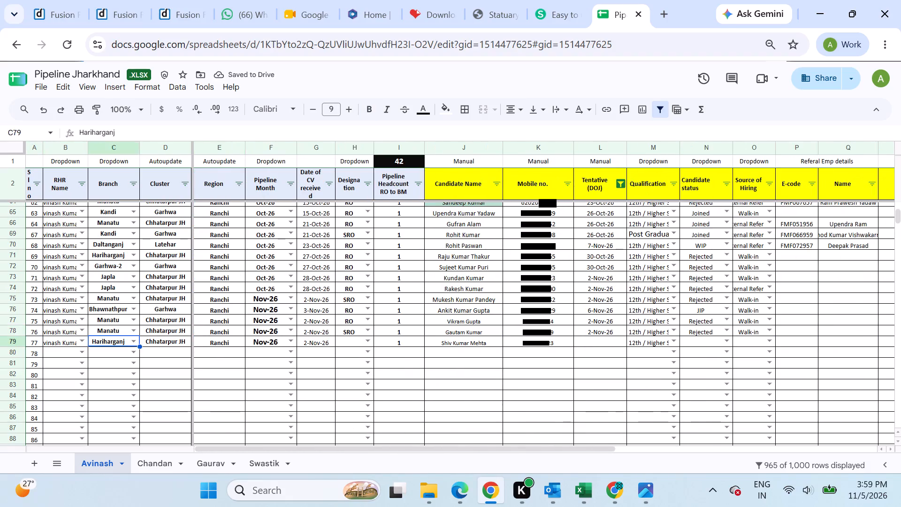
key(Right)
key(Right)
key(Right)
key(Right)
key(Right)
key(Right)
key(Right)
key(Right)
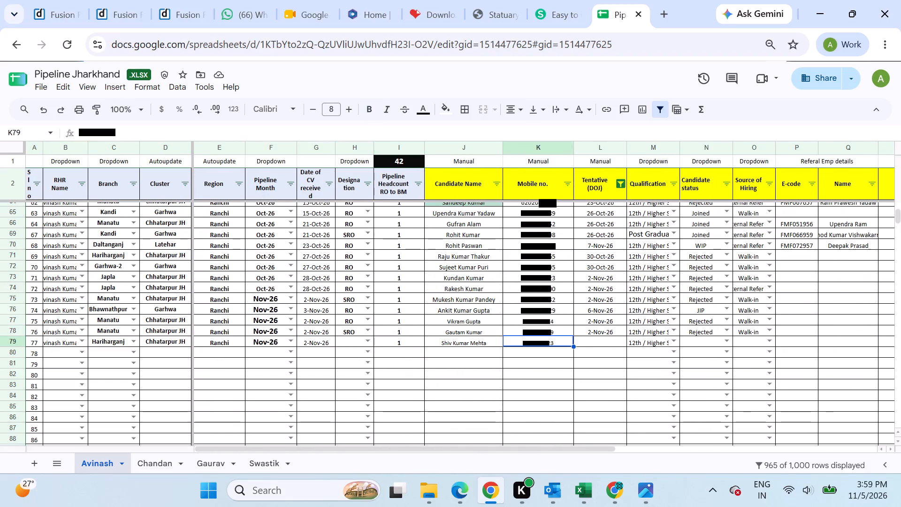
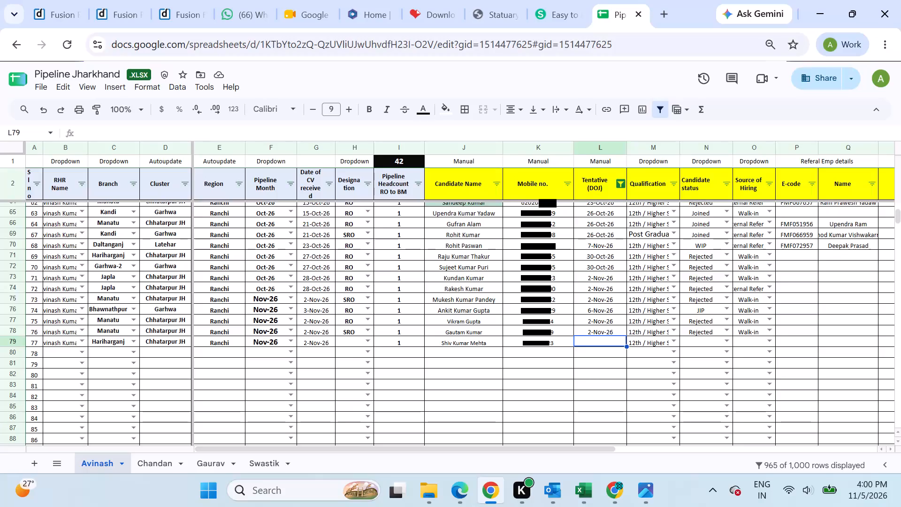
Fill row 79 from row 78 with Tentative (DOJ) 2-Nov-26, Candidate status Rejected and Source of Hiring Walk-in.
key(Up)
key(shift+Down)
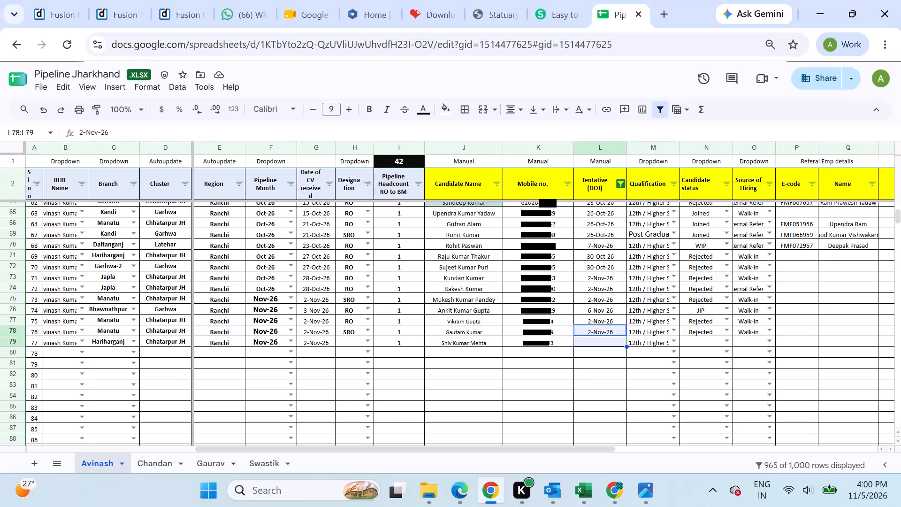
key(ctrl+d)
key(Right)
key(Right)
key(shift+Down)
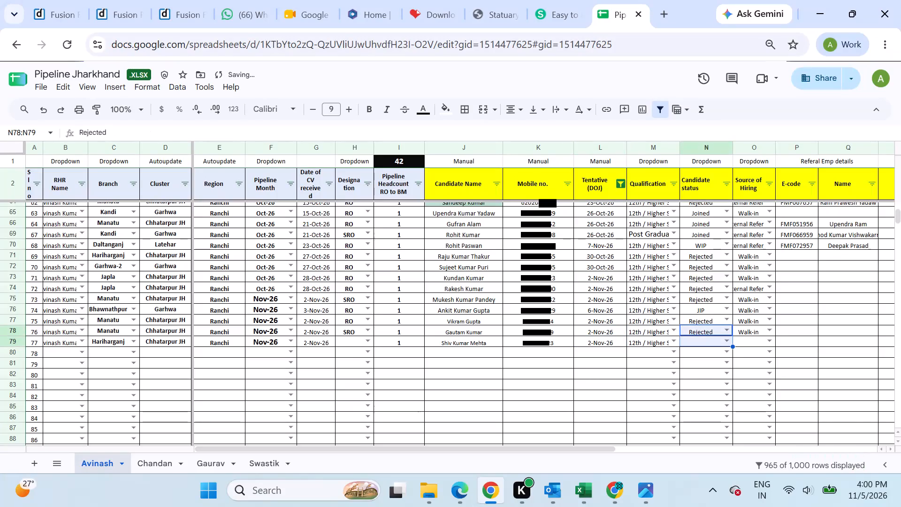
key(ctrl+d)
key(Right)
key(shift+Down)
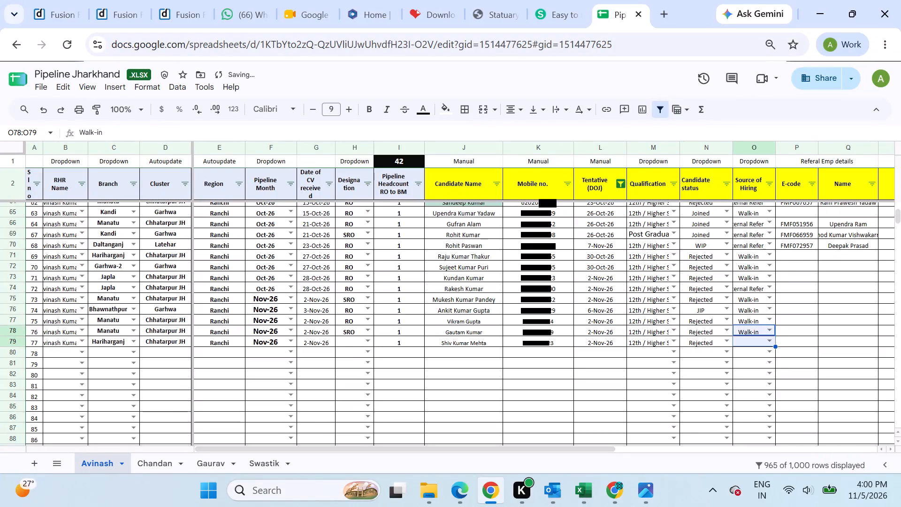
key(ctrl+d)
Enter the Remarks "Not Intersted" for row 79.
key(Right)
key(Right)
key(Right)
key(Right)
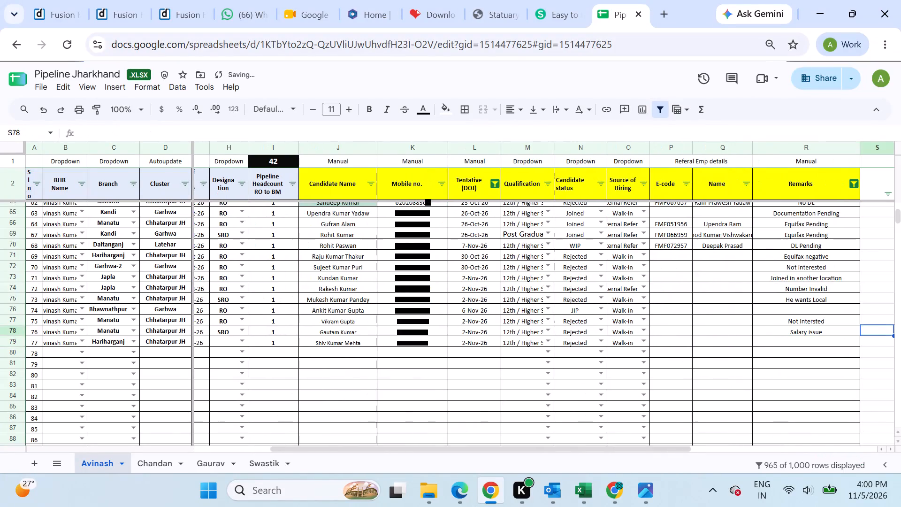
key(Left)
key(Down)
key(o)
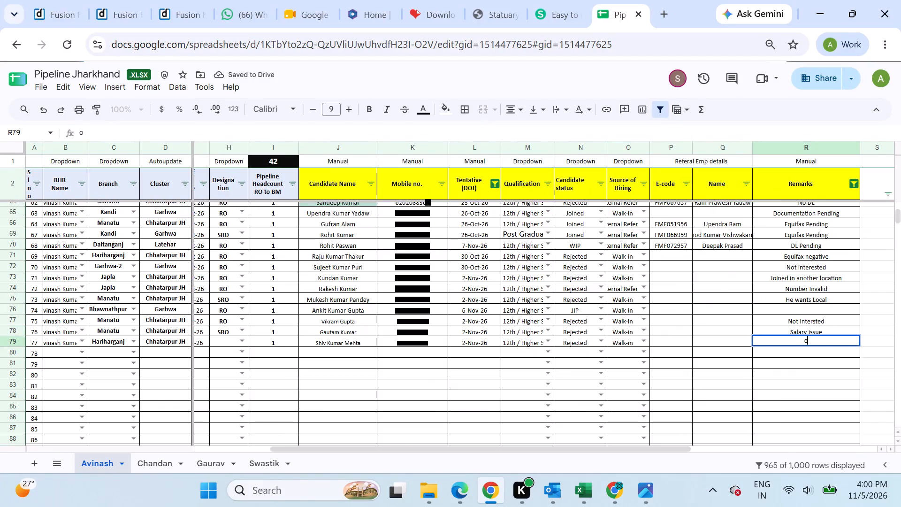
key(BackSpace)
text(Not)
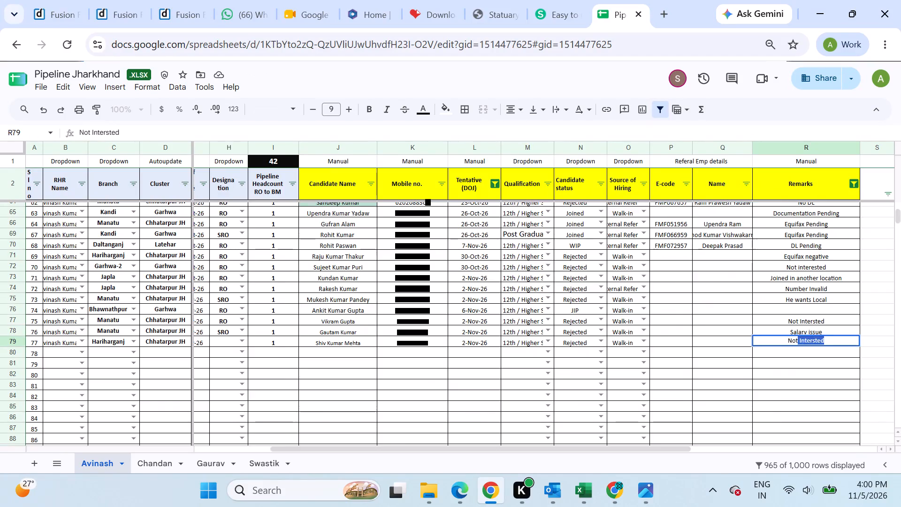
key(Down)
Review row 79's entries from the serial number through the mobile number for details still missing.
key(Left)
key(Left)
key(Left)
key(Left)
key(Left)
key(Left)
key(Left)
key(Left)
key(Left)
key(Left)
key(Left)
key(Left)
key(Left)
key(Left)
key(Left)
key(Left)
key(Left)
key(Left)
key(Left)
key(Left)
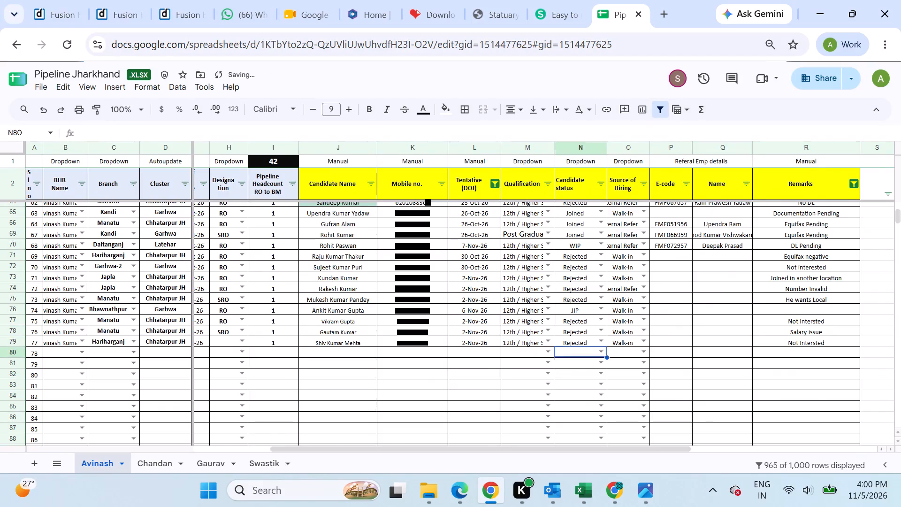
key(Right)
key(Right)
key(Right)
key(Right)
key(Right)
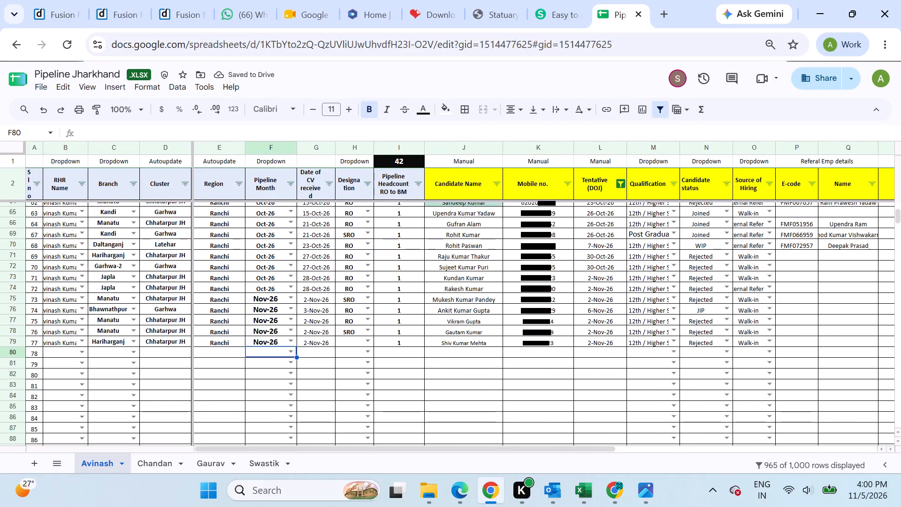
key(Left)
key(Left)
key(Left)
key(Left)
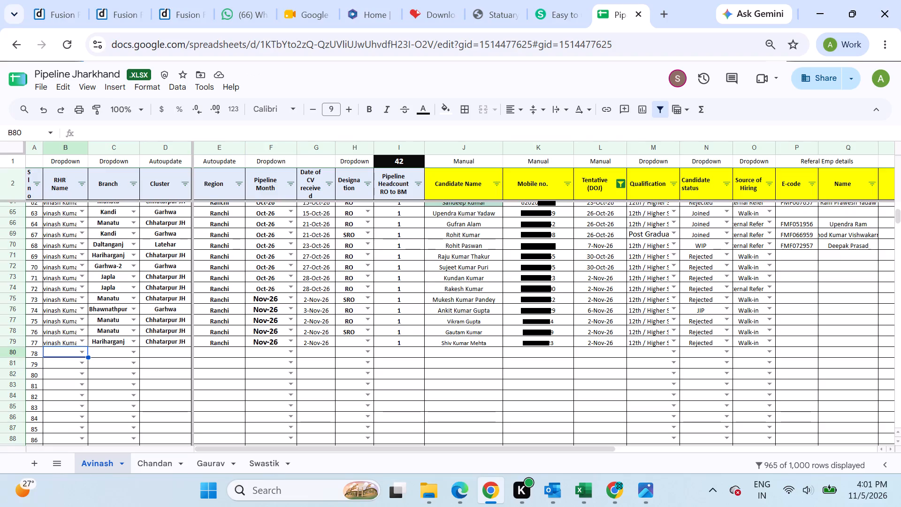
key(Up)
key(Right)
key(Right)
key(Right)
key(Right)
key(Right)
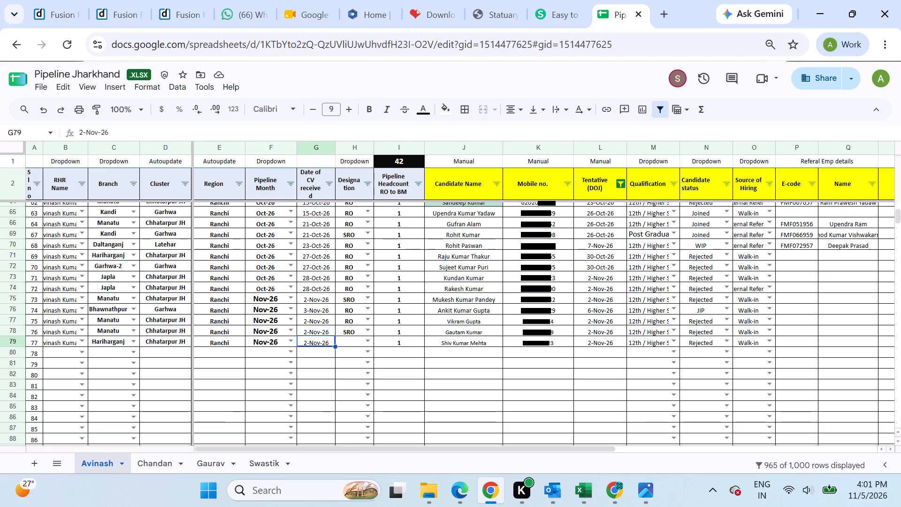
key(Right)
key(Right)
key(Right)
key(Right)
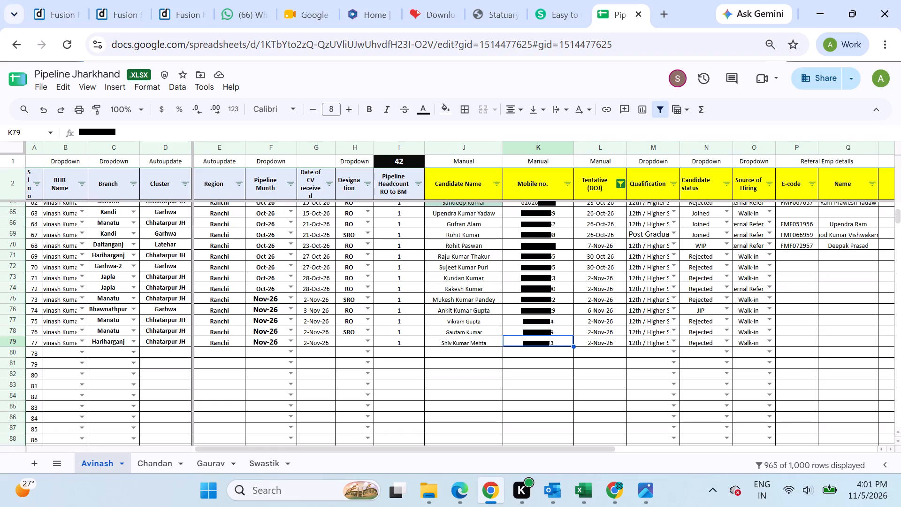
key(Left)
key(Left)
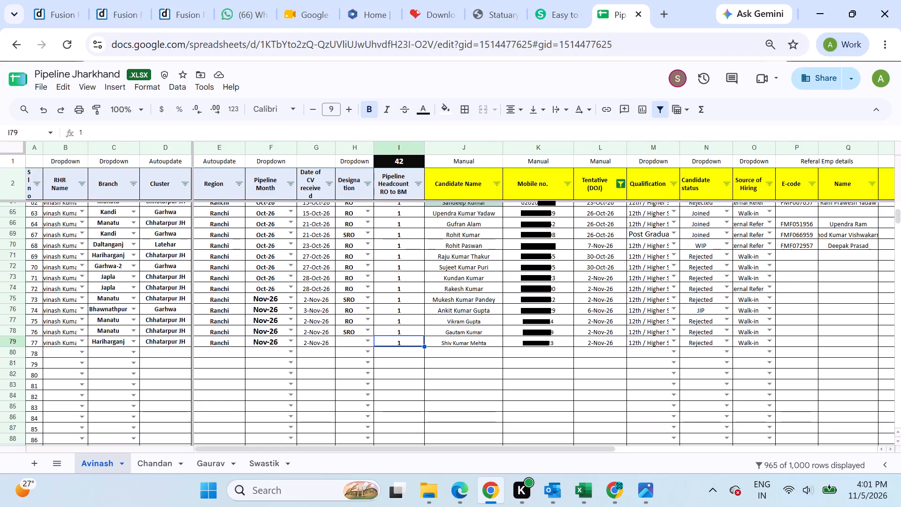
key(Left)
key(Left)
key(Left)
key(Left)
key(Left)
key(Left)
key(Left)
key(Left)
key(Left)
key(Left)
key(Left)
key(Left)
key(Left)
key(Left)
key(Left)
key(Left)
key(Left)
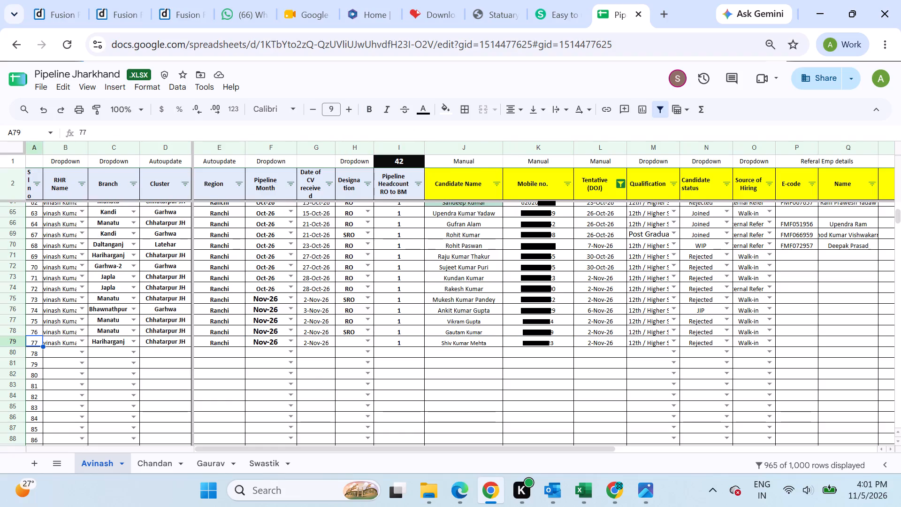
Select the blank Designation cell in row 79.
key(Right)
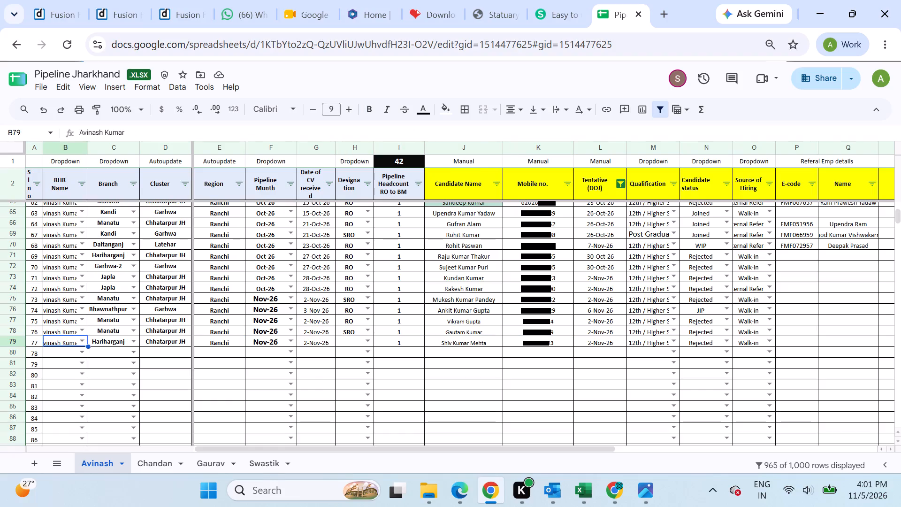
key(Right)
key(Right)
key(Right)
key(Right)
key(Right)
key(Right)
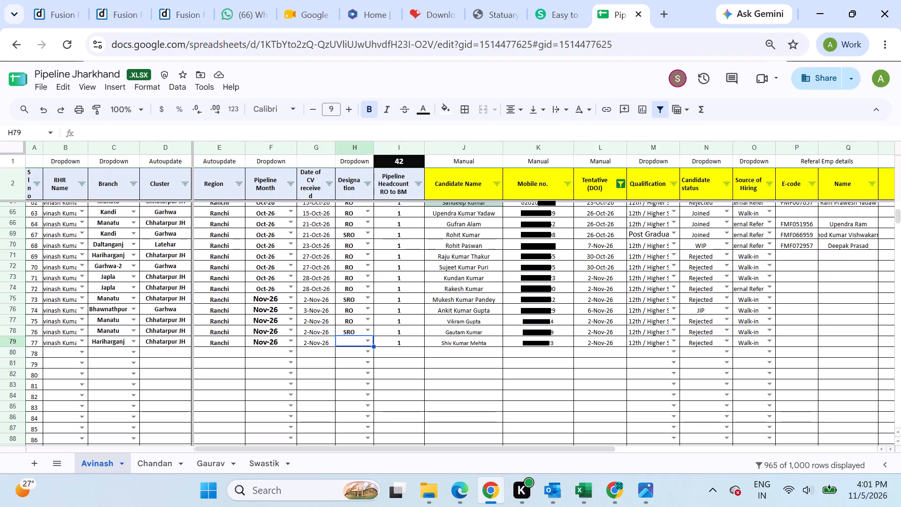
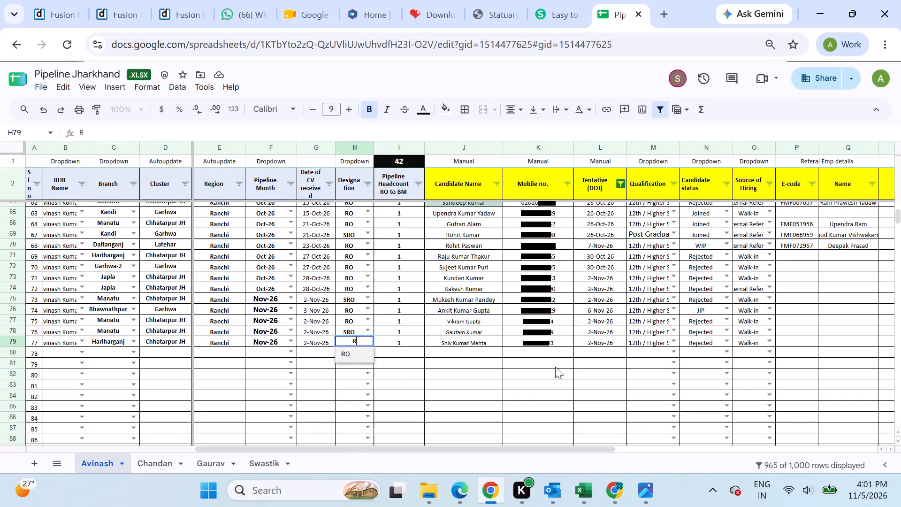
Set row 79's Designation to RO.
click(351, 357)
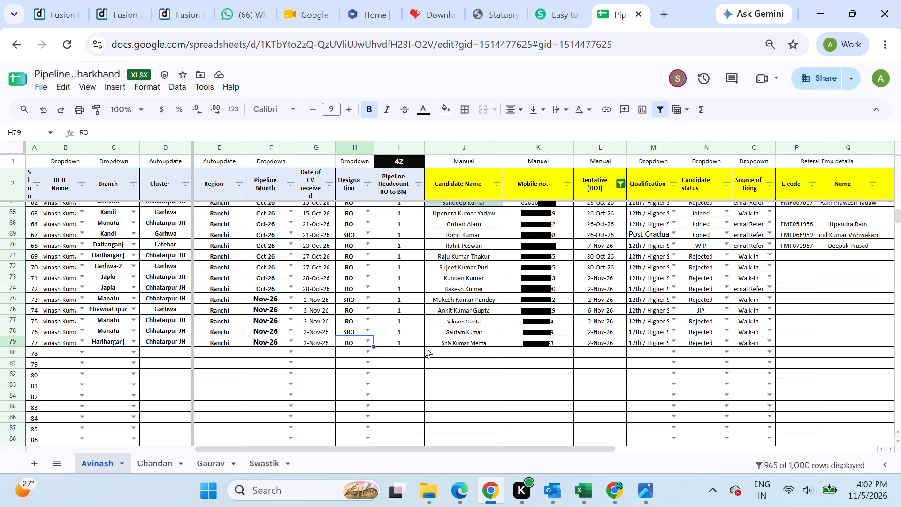
Review row 79's entries from Designation through Remarks, and back to the serial number, for missing details.
key(Right)
key(Right)
key(Right)
key(Right)
key(Right)
key(Right)
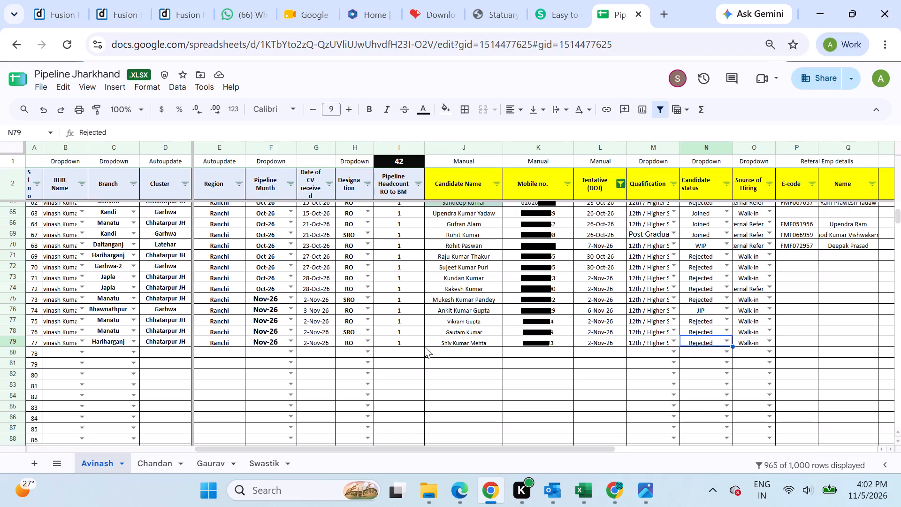
key(Right)
key(Right)
key(Right)
key(Right)
key(Right)
key(Left)
key(Left)
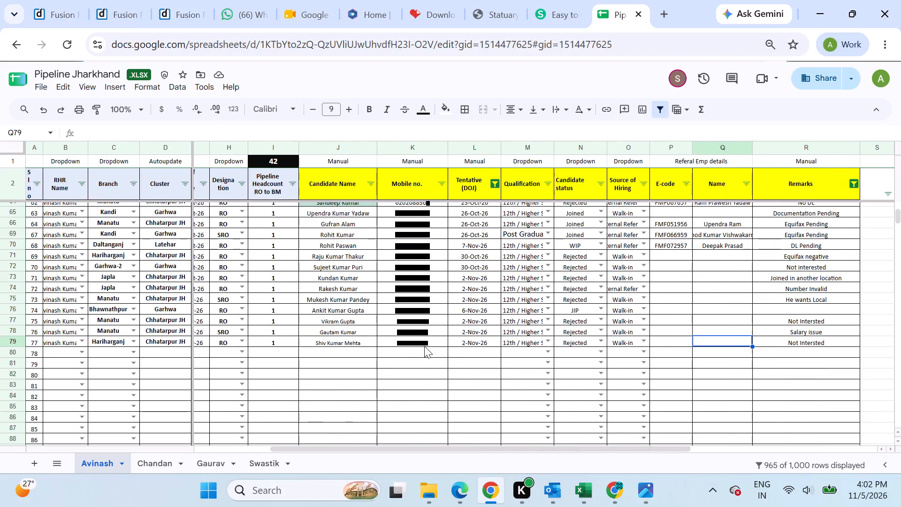
key(Left)
key(Left)
key(Left)
key(Left)
key(Left)
key(Left)
key(Left)
key(Left)
key(Left)
key(Left)
key(Left)
key(Left)
key(Left)
key(Left)
key(Left)
key(Left)
key(Left)
key(Left)
key(Left)
key(Left)
key(Left)
key(Left)
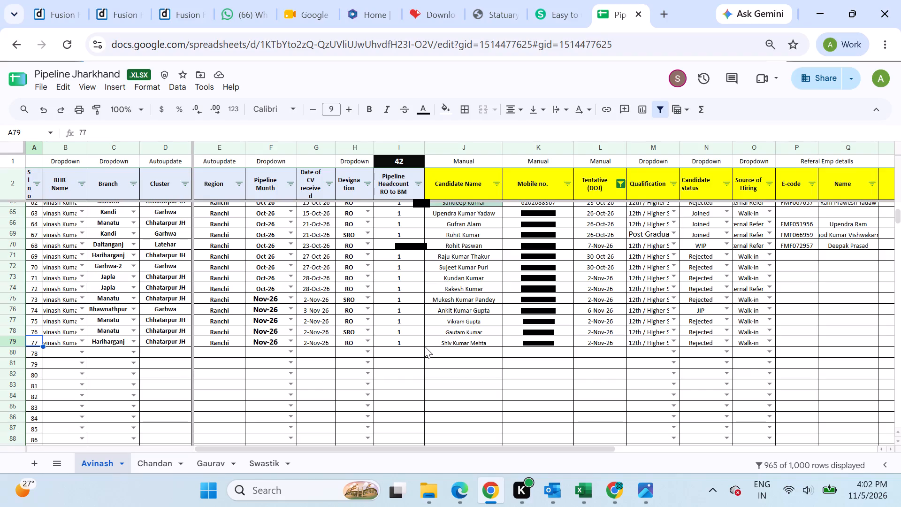
Recheck row 79 from the serial number across to the Remarks, including the referral employee details.
key(Right)
key(Right)
key(Right)
key(Right)
key(Right)
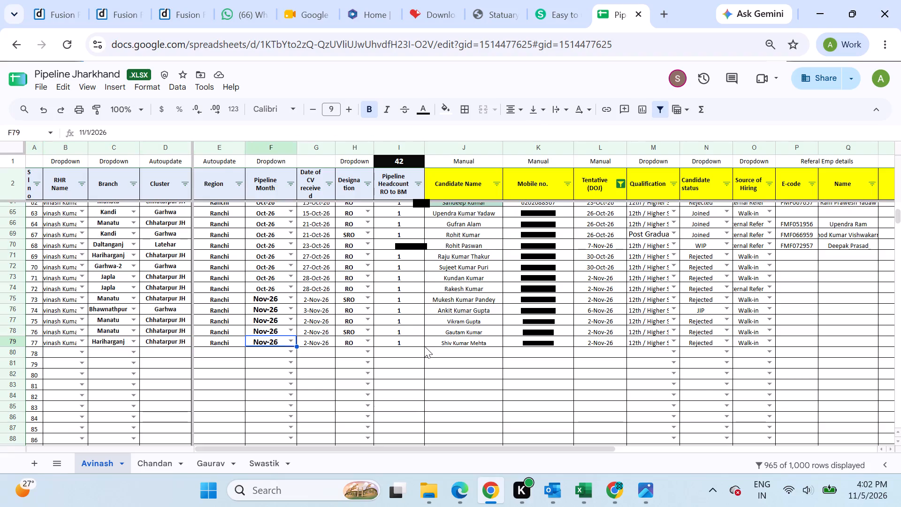
key(Right)
key(Right)
key(Right)
key(Right)
key(Right)
key(Right)
key(Right)
key(Right)
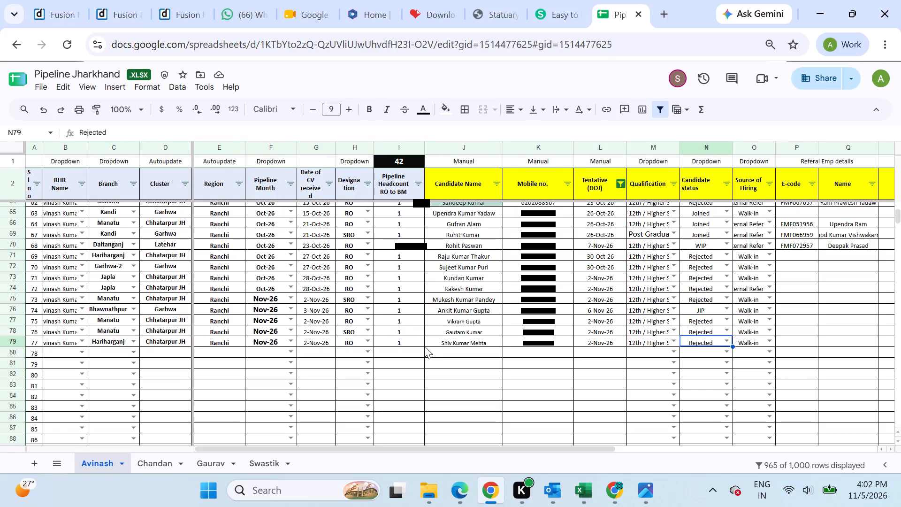
key(Right)
key(Right)
key(Right)
key(Right)
key(Right)
key(Left)
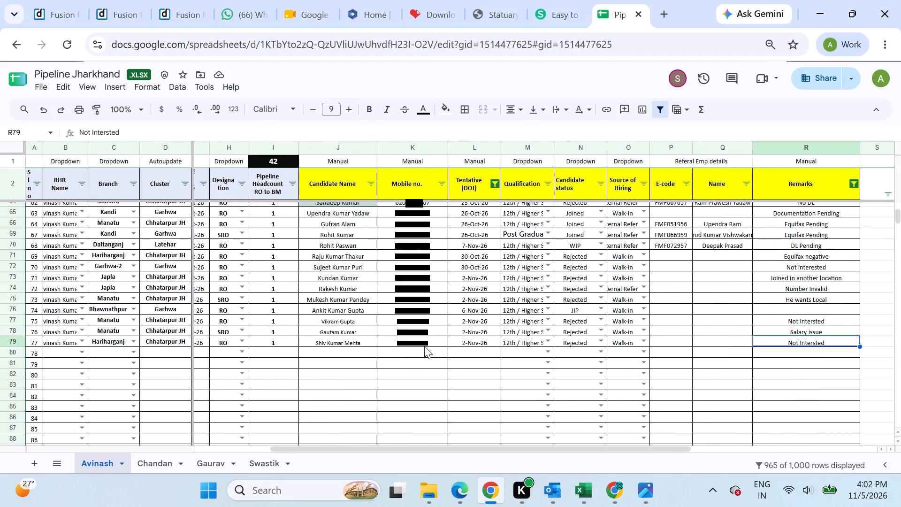
key(Left)
key(Left)
key(Right)
key(Right)
Fill row 79's Remarks from row 78 with Salary issue.
key(Up)
key(shift+Down)
key(ctrl+d)
key(Down)
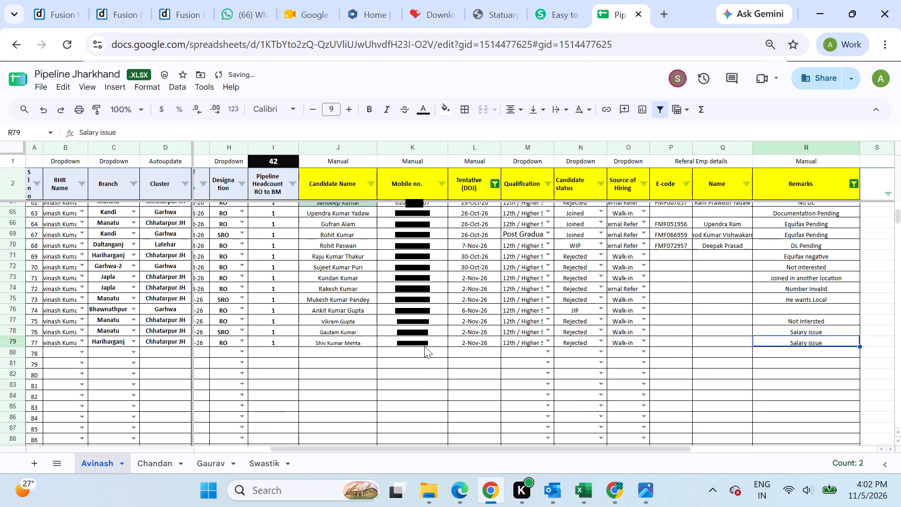
Review row 79's completed entries back to the RHR Name, and check the Region entries of the rows above.
key(Left)
key(Left)
key(Left)
key(Left)
key(Left)
key(Left)
key(Left)
key(Left)
key(Left)
key(Left)
key(Left)
key(Left)
key(Left)
key(Left)
key(Left)
key(Left)
key(Left)
key(Left)
key(Left)
key(Left)
key(Right)
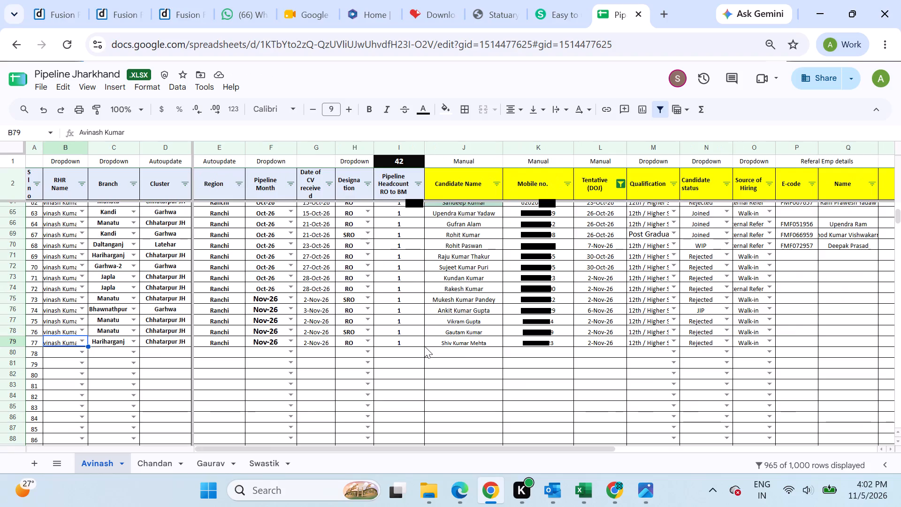
key(Right)
key(Right)
key(Right)
key(Up)
key(Up)
key(Up)
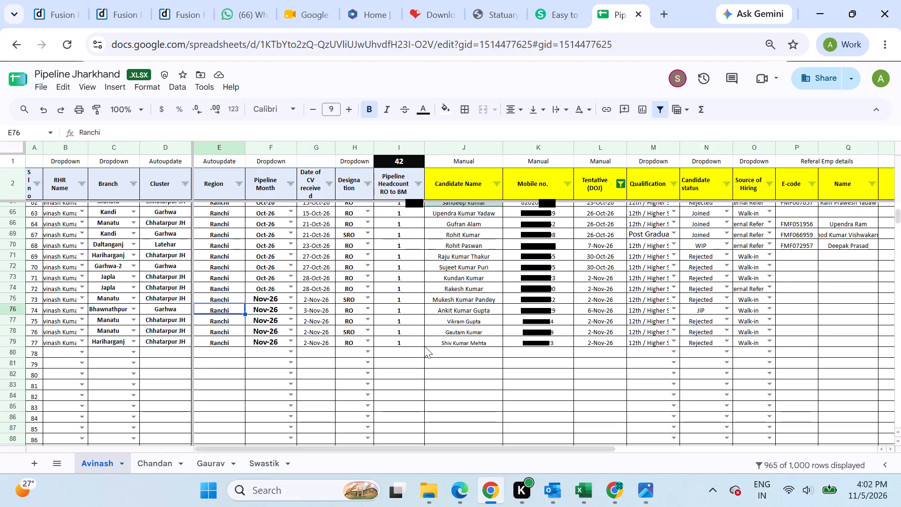
Reduce the font size of the Pipeline Month entries in rows 75 to 79 to 9.
key(Right)
key(Up)
key(shift+Down)
key(shift+Down)
key(shift+Down)
key(shift+Down)
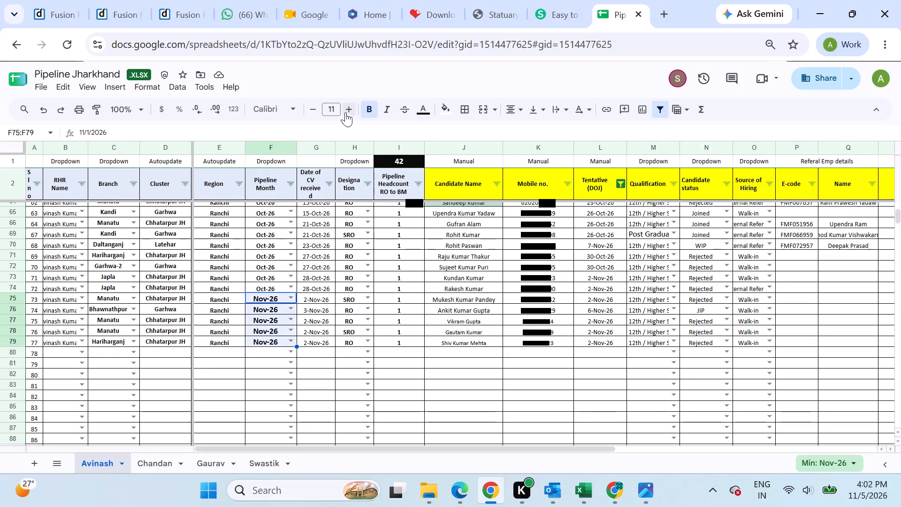
click(316, 112)
click(316, 112)
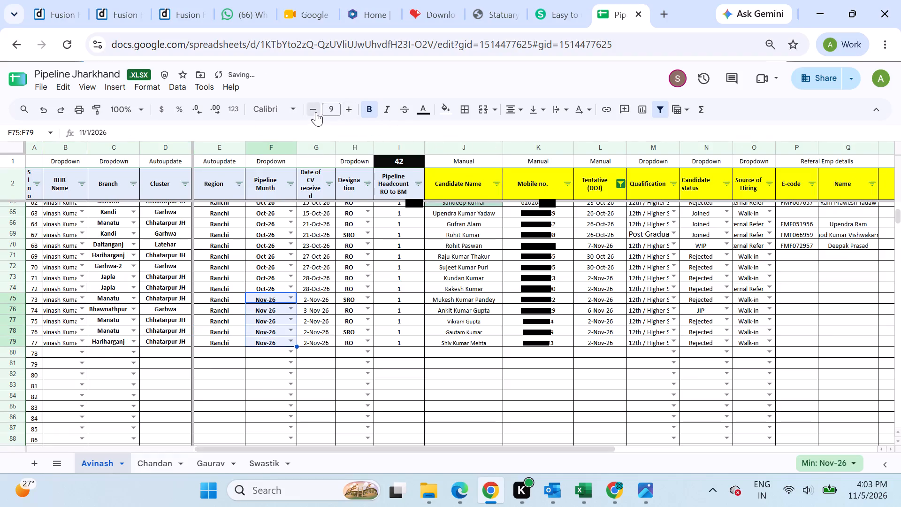
Review row 79's entries from Pipeline Month across to Remarks, and back to the serial number.
click(274, 325)
key(Down)
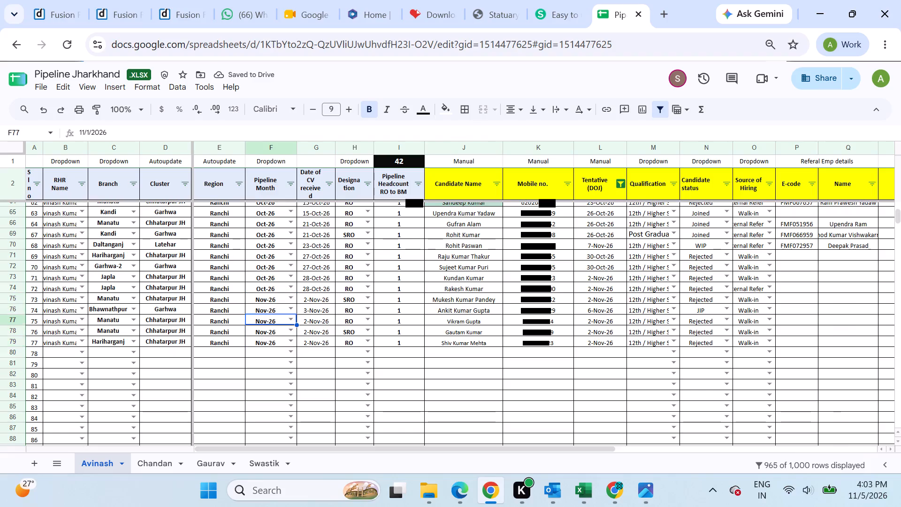
key(Down)
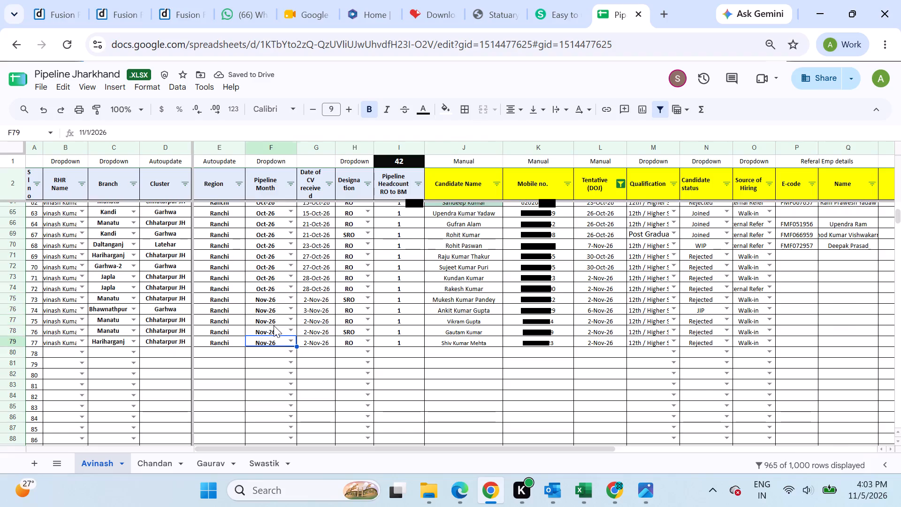
key(Right)
key(Right)
key(Right)
key(Right)
key(Right)
key(Right)
key(Right)
key(Right)
key(Right)
key(Right)
key(Right)
key(Right)
key(Right)
key(Left)
key(Left)
key(Left)
key(Left)
key(Left)
key(Left)
key(Left)
key(Left)
key(Left)
key(Left)
key(Left)
key(Left)
key(Left)
key(Left)
key(Left)
key(Left)
key(Left)
key(Left)
key(Left)
key(Left)
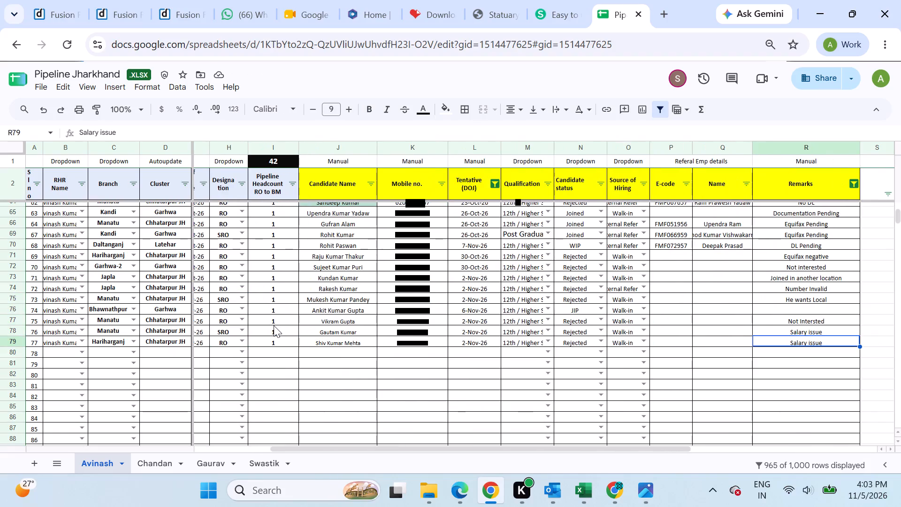
Start the next candidate entry at the RHR Name of empty row 80.
key(Right)
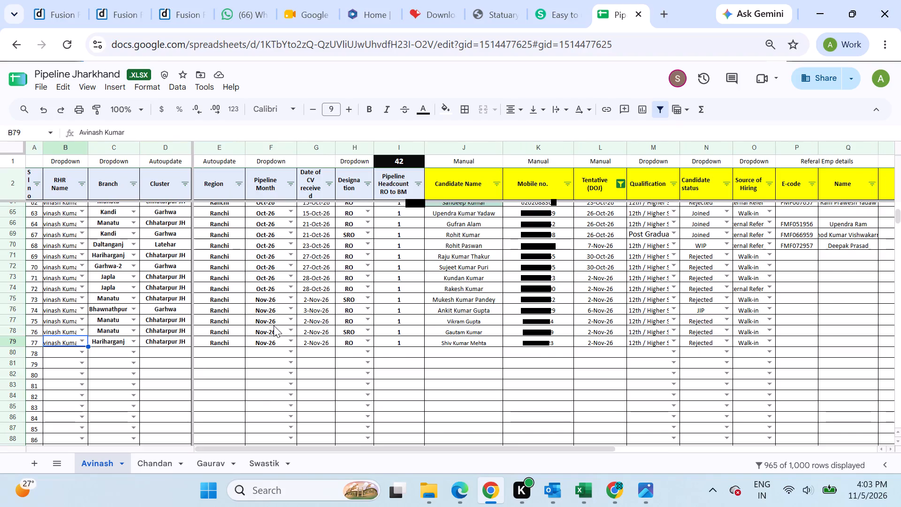
key(Down)
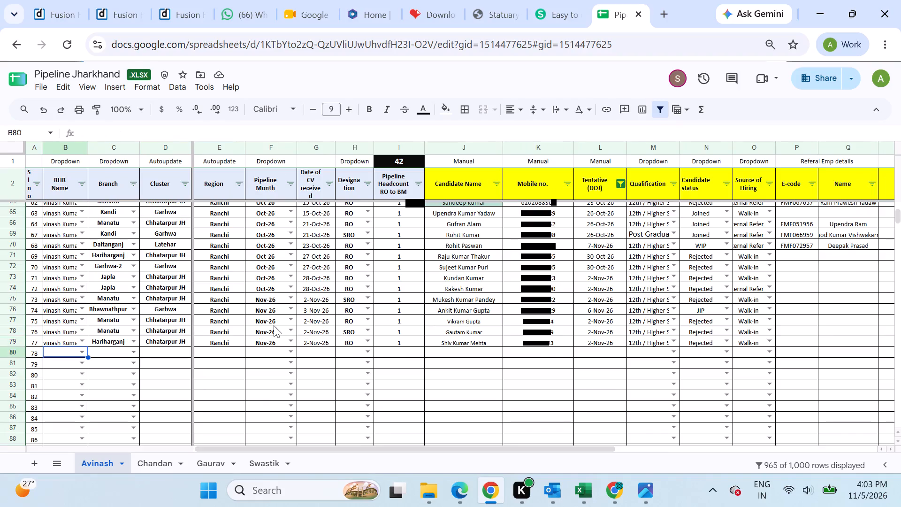